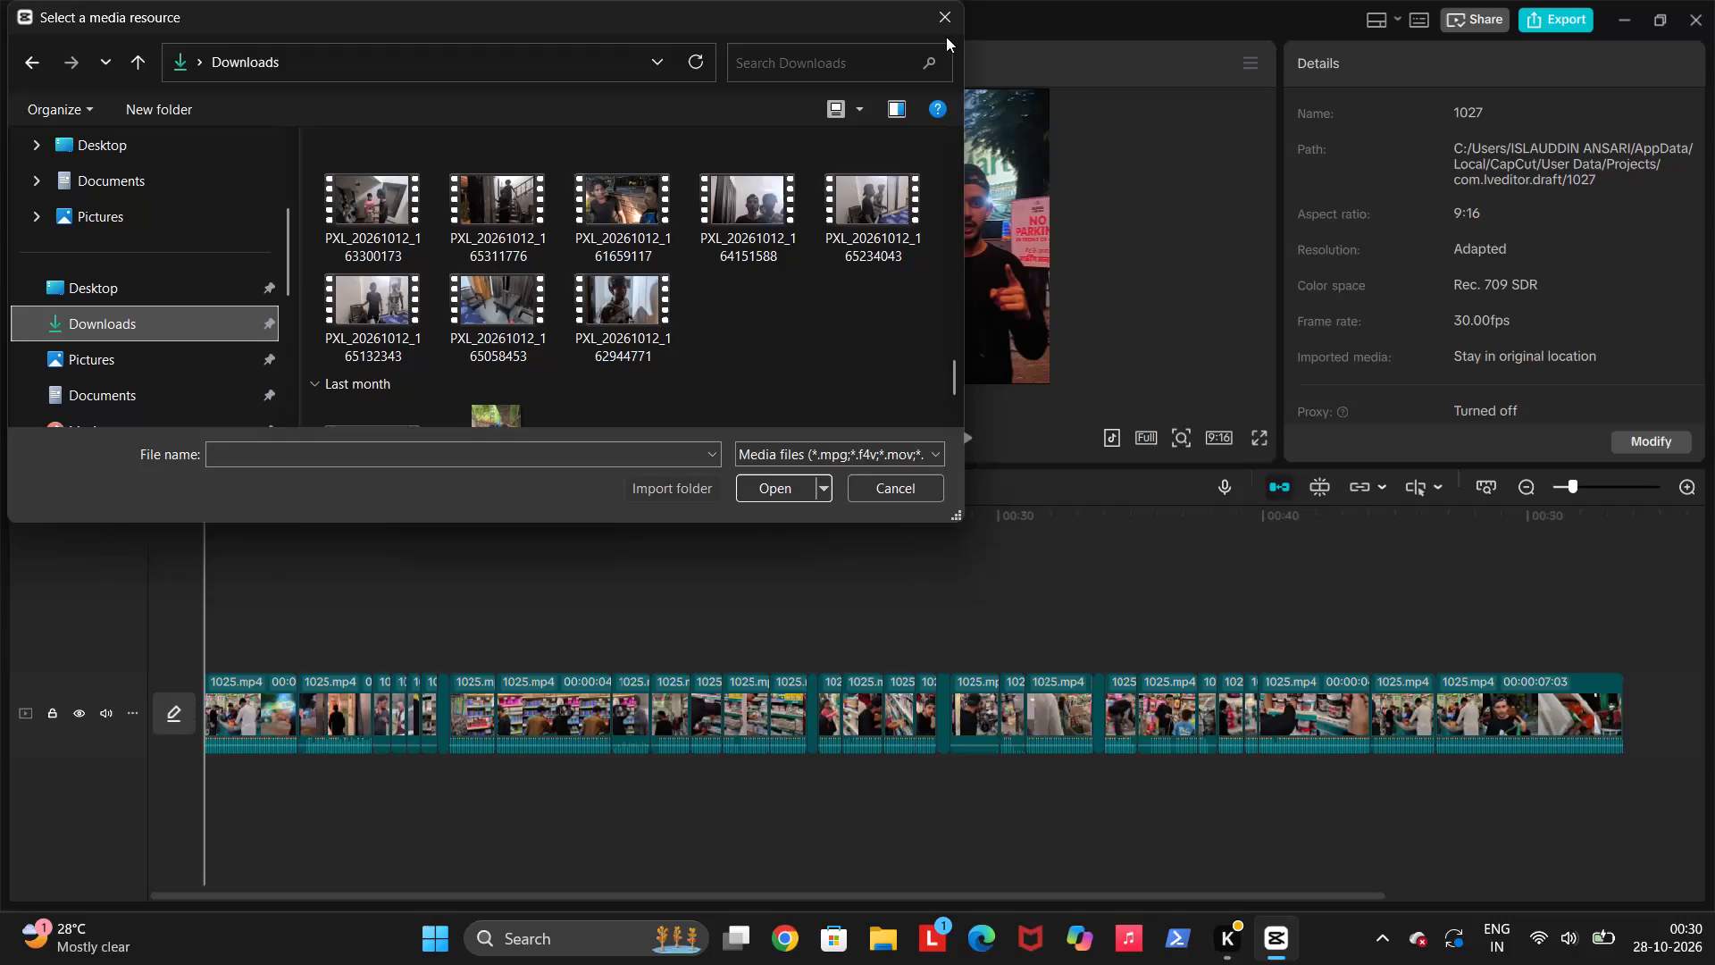
# Close the media selection dialog and look through the Desktop, Pictures and Downloads folders in File Explorer for the music source.
pyautogui.click(944, 26)
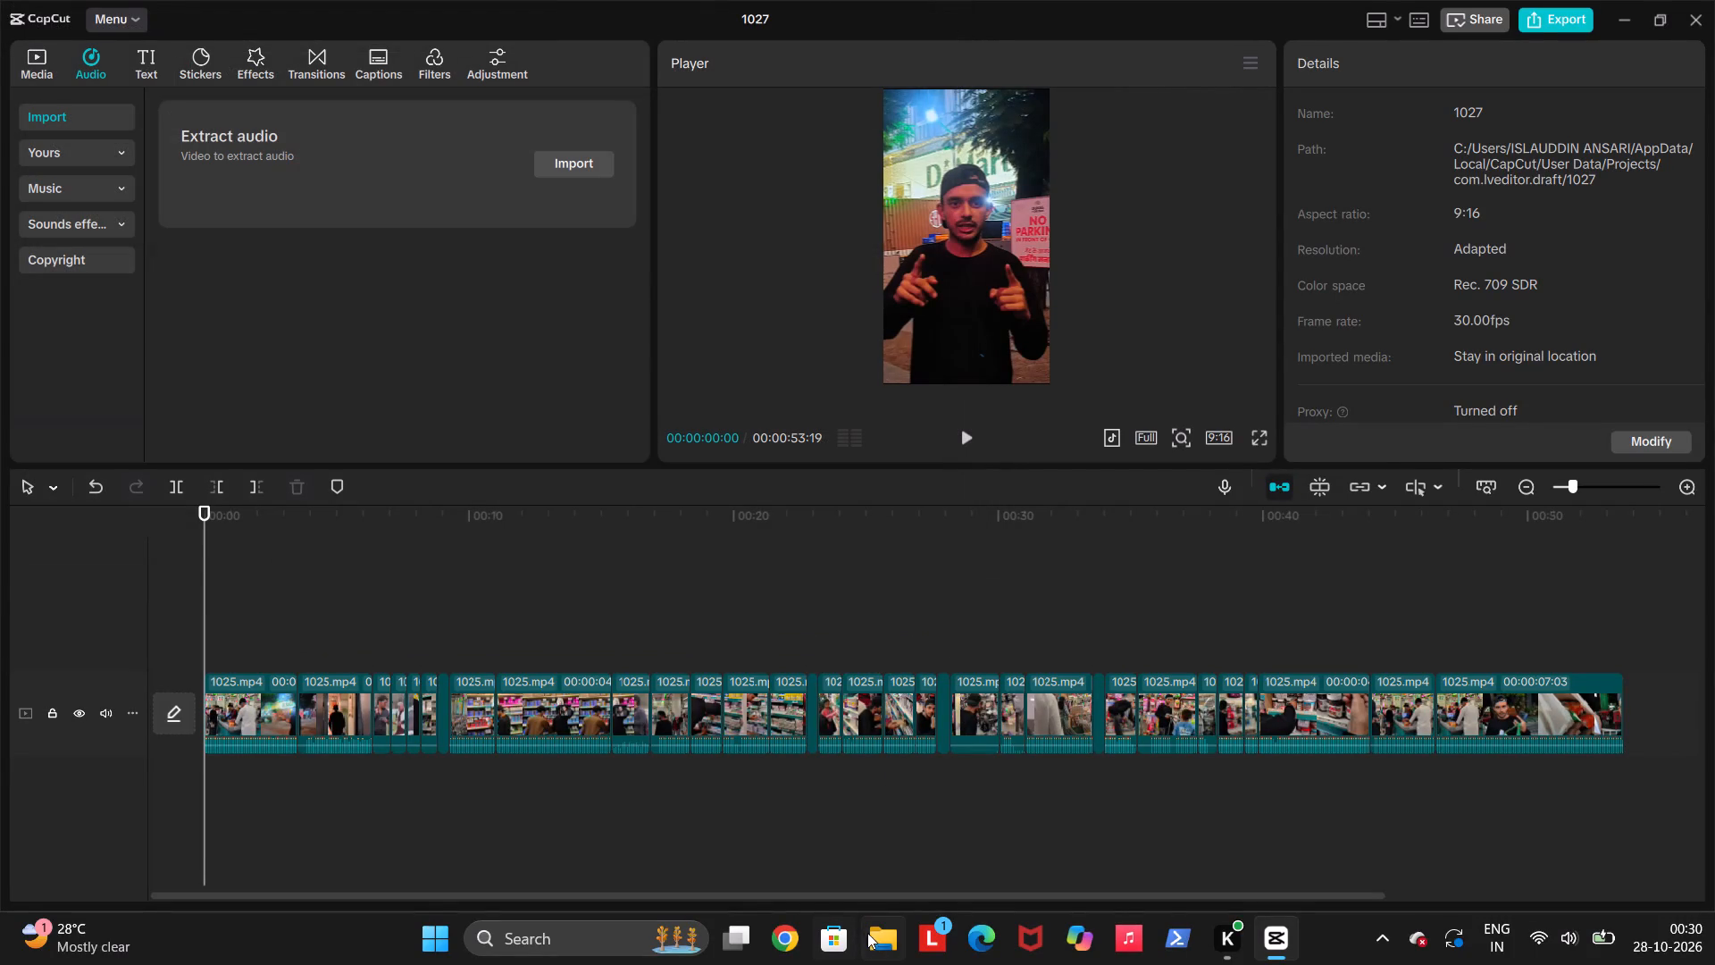
pyautogui.click(883, 940)
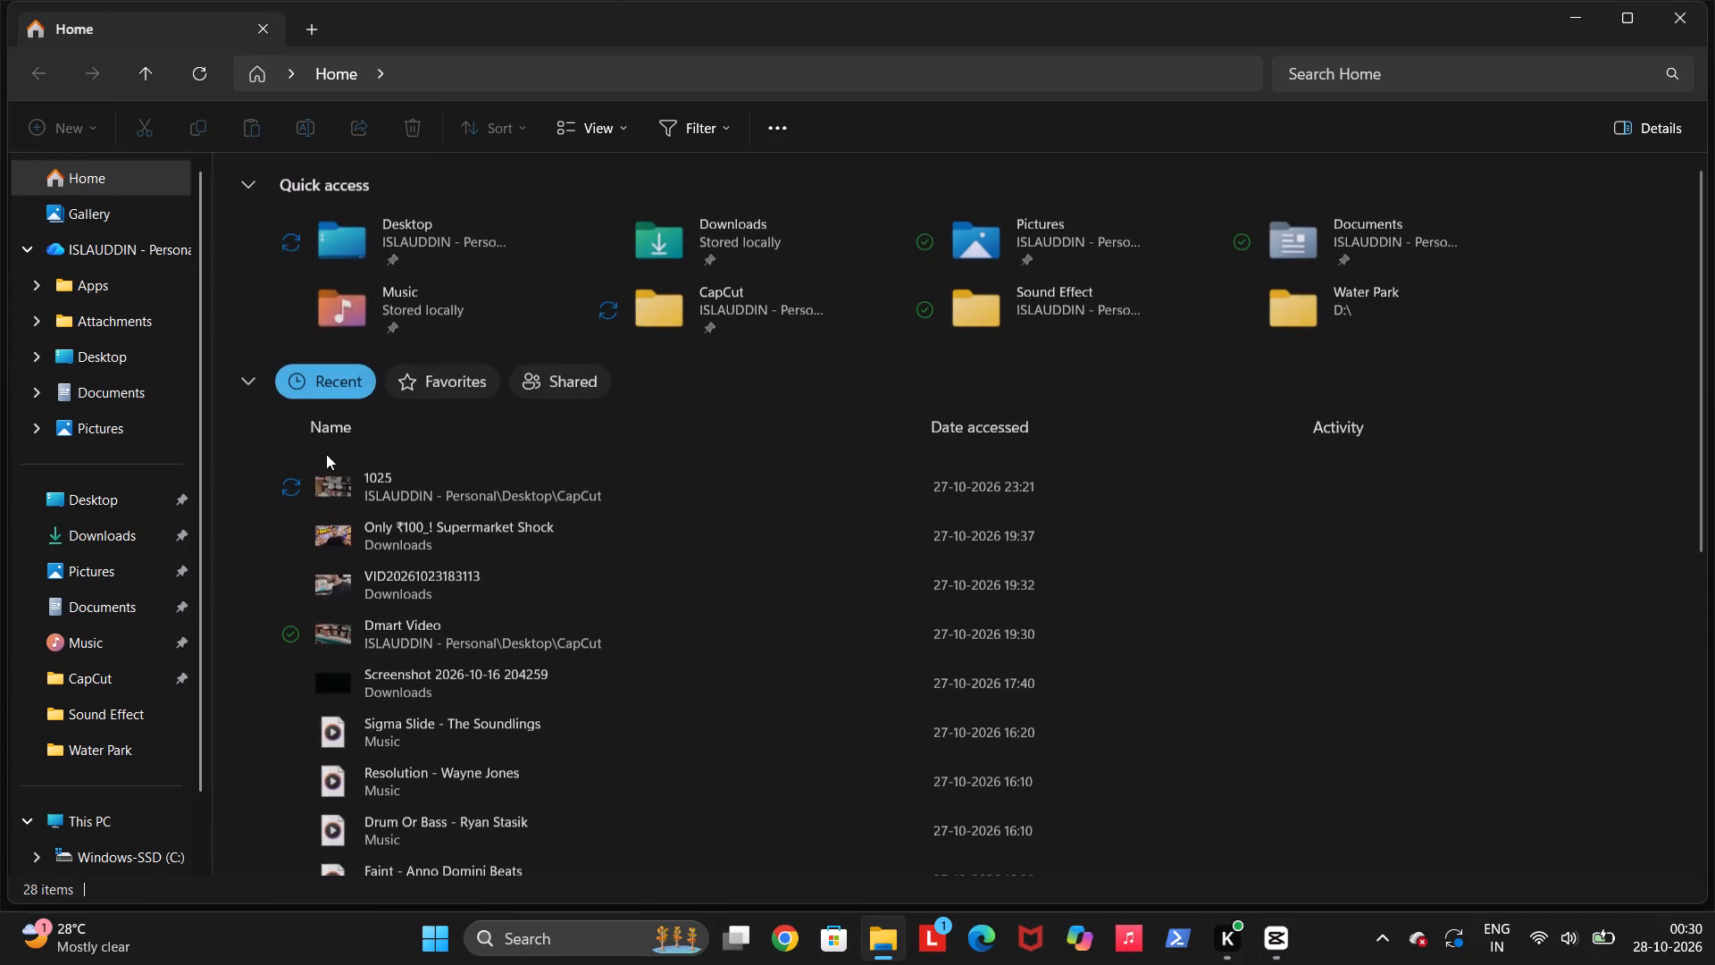
pyautogui.click(123, 354)
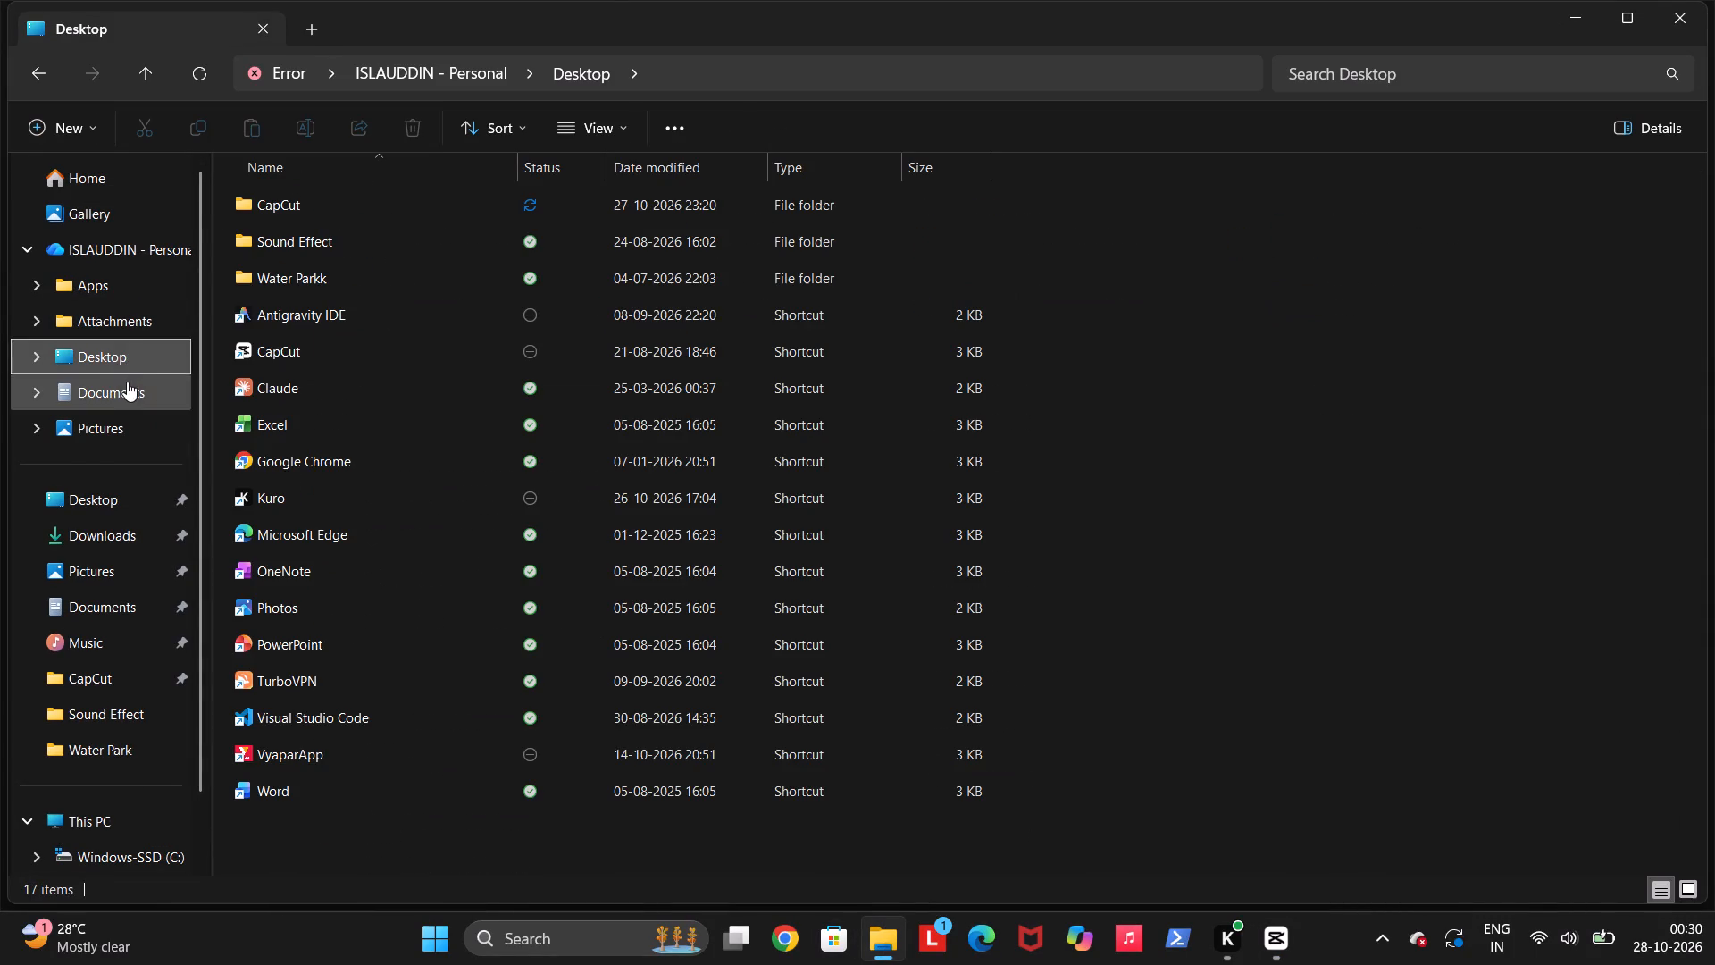
pyautogui.click(126, 383)
pyautogui.click(130, 435)
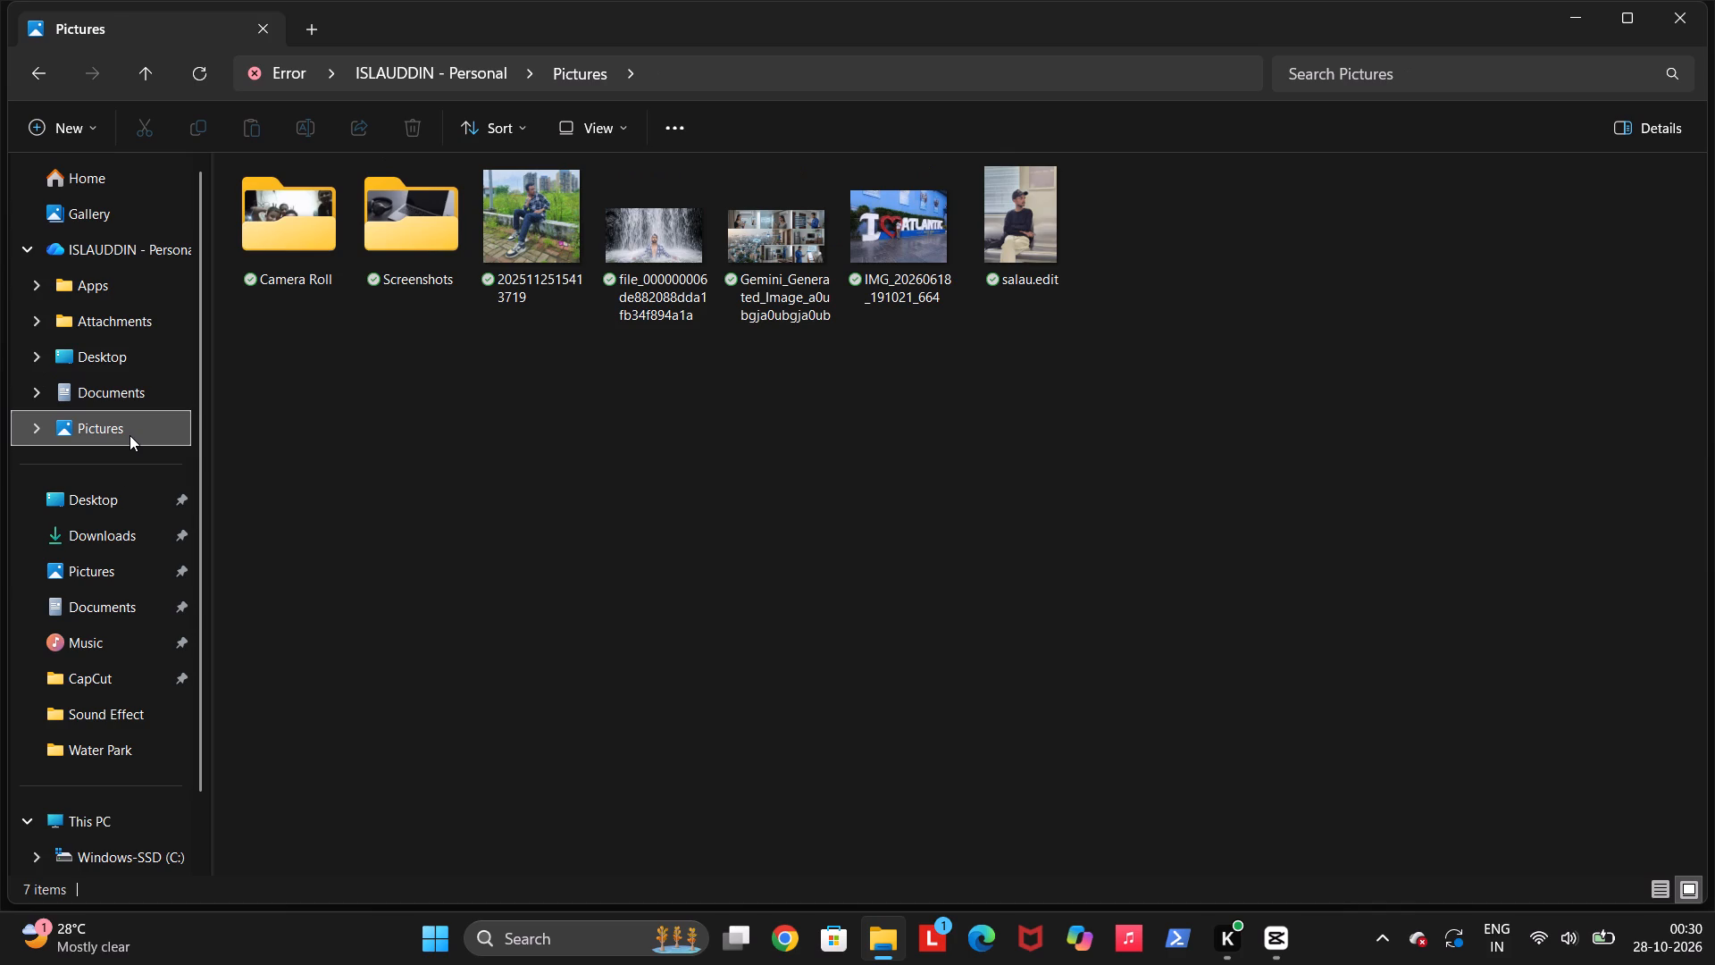
pyautogui.click(110, 508)
pyautogui.click(113, 528)
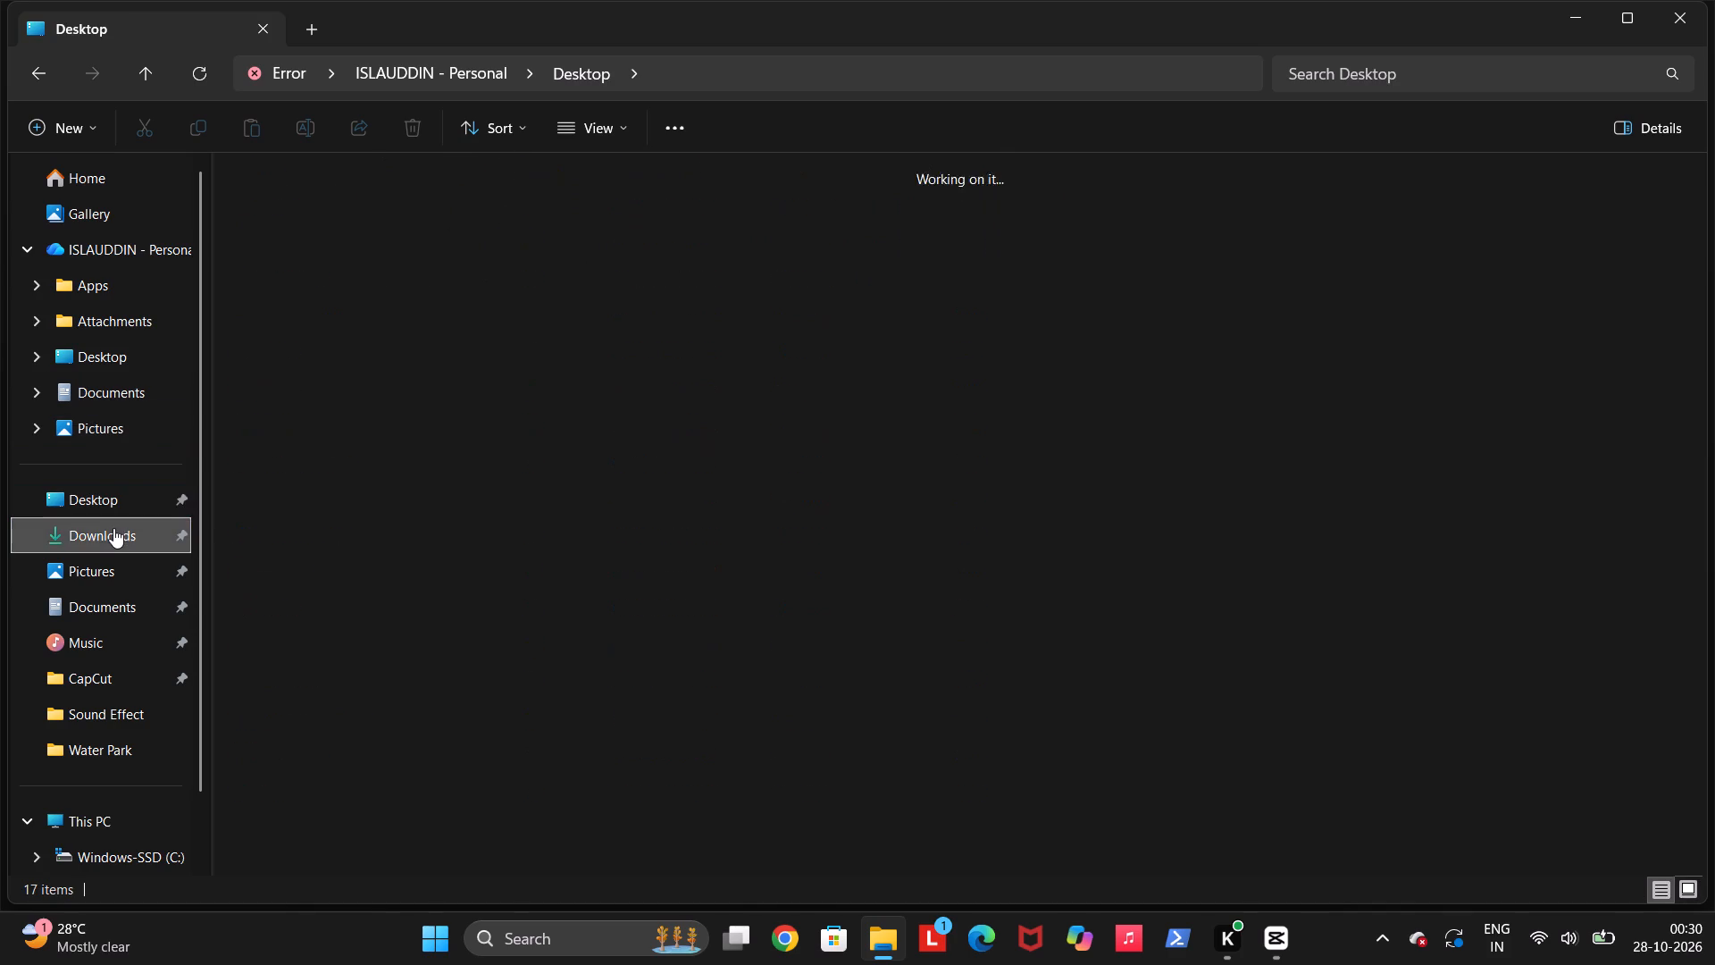
pyautogui.scroll(-3, 352, 461)
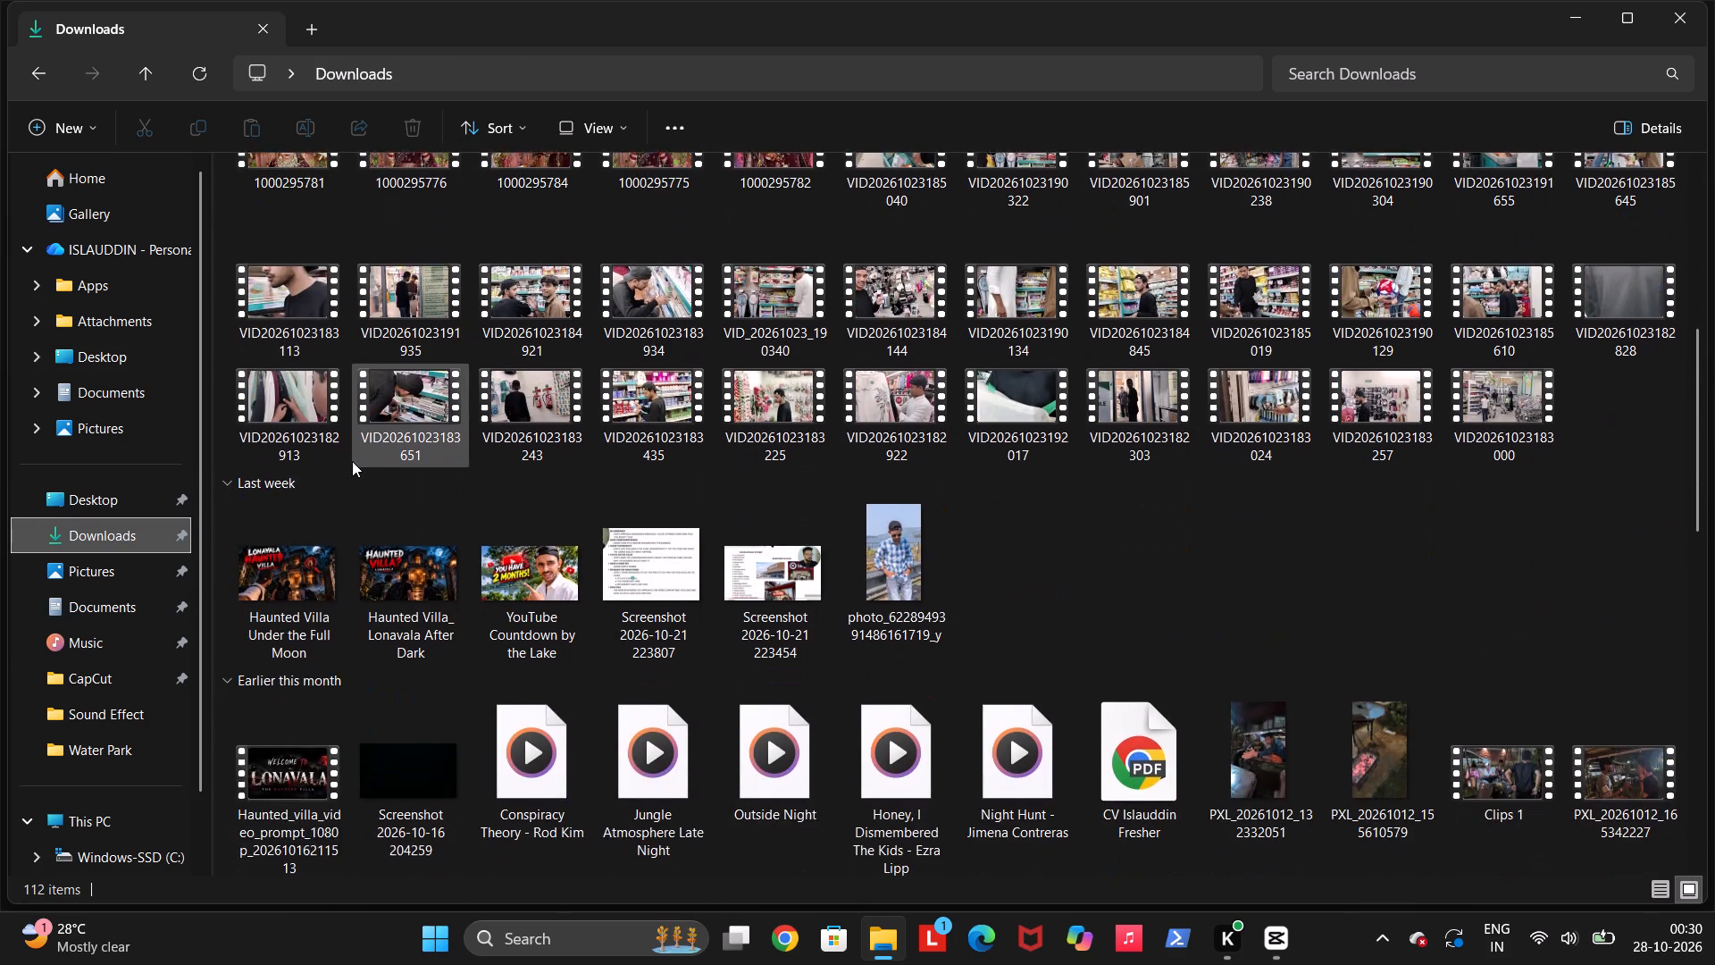
pyautogui.scroll(-1, 352, 461)
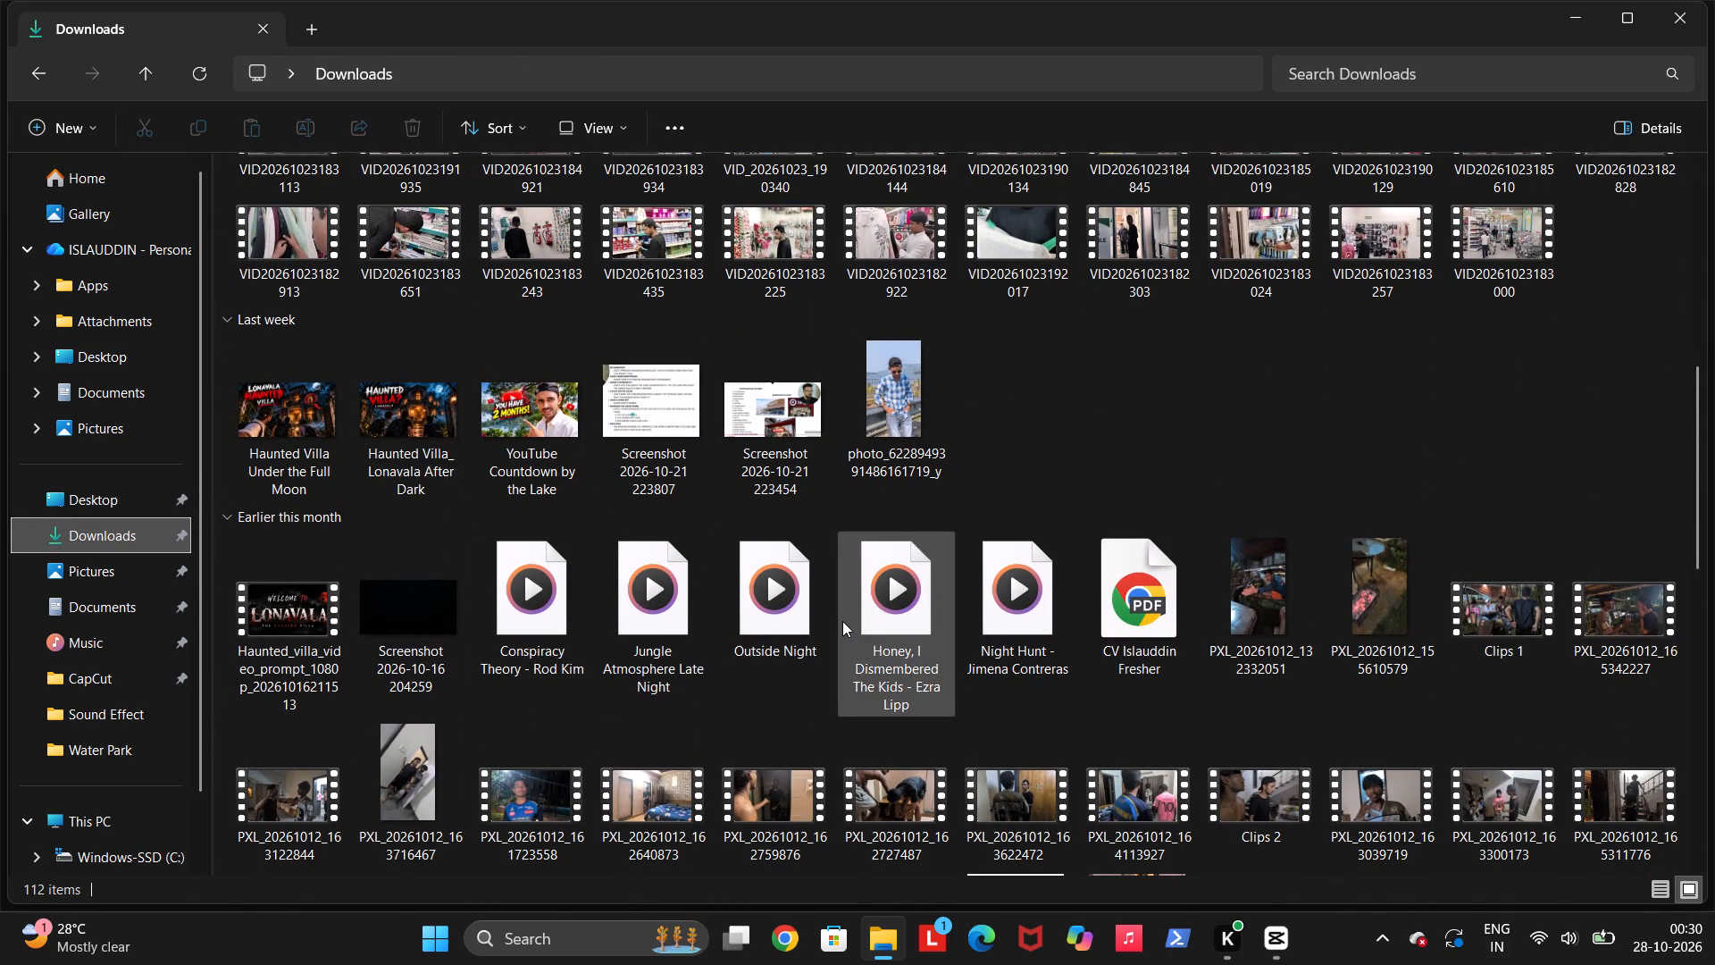
pyautogui.scroll(-5, 1061, 625)
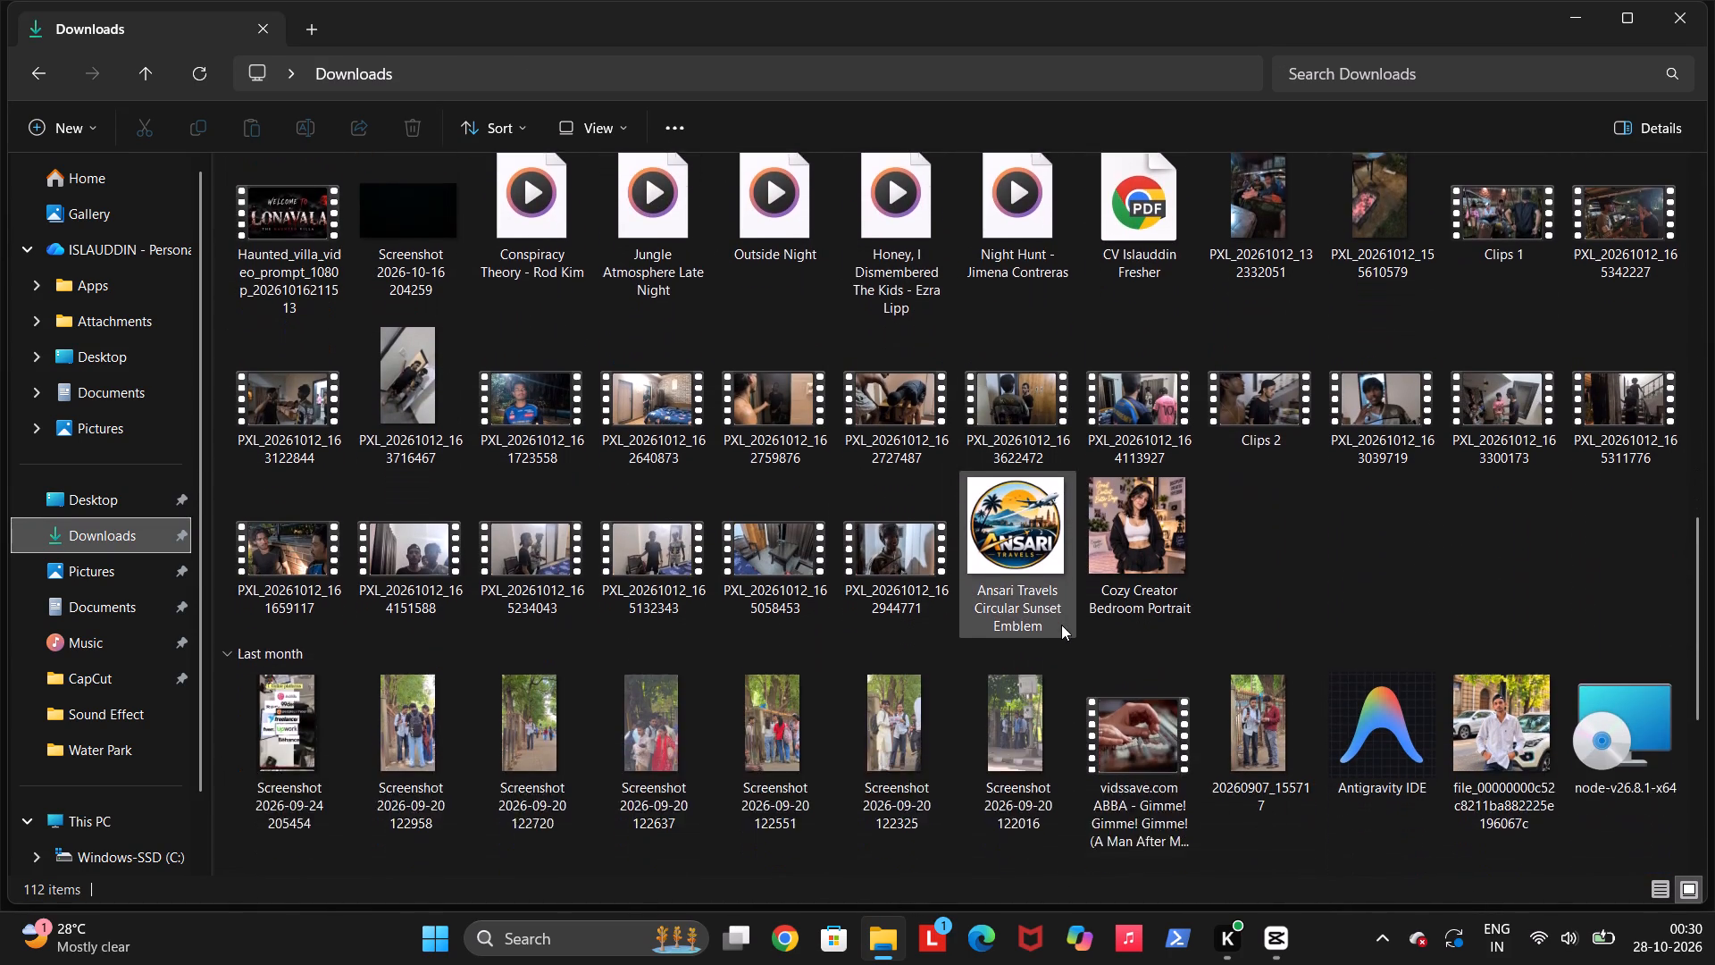
pyautogui.scroll(-2, 1061, 625)
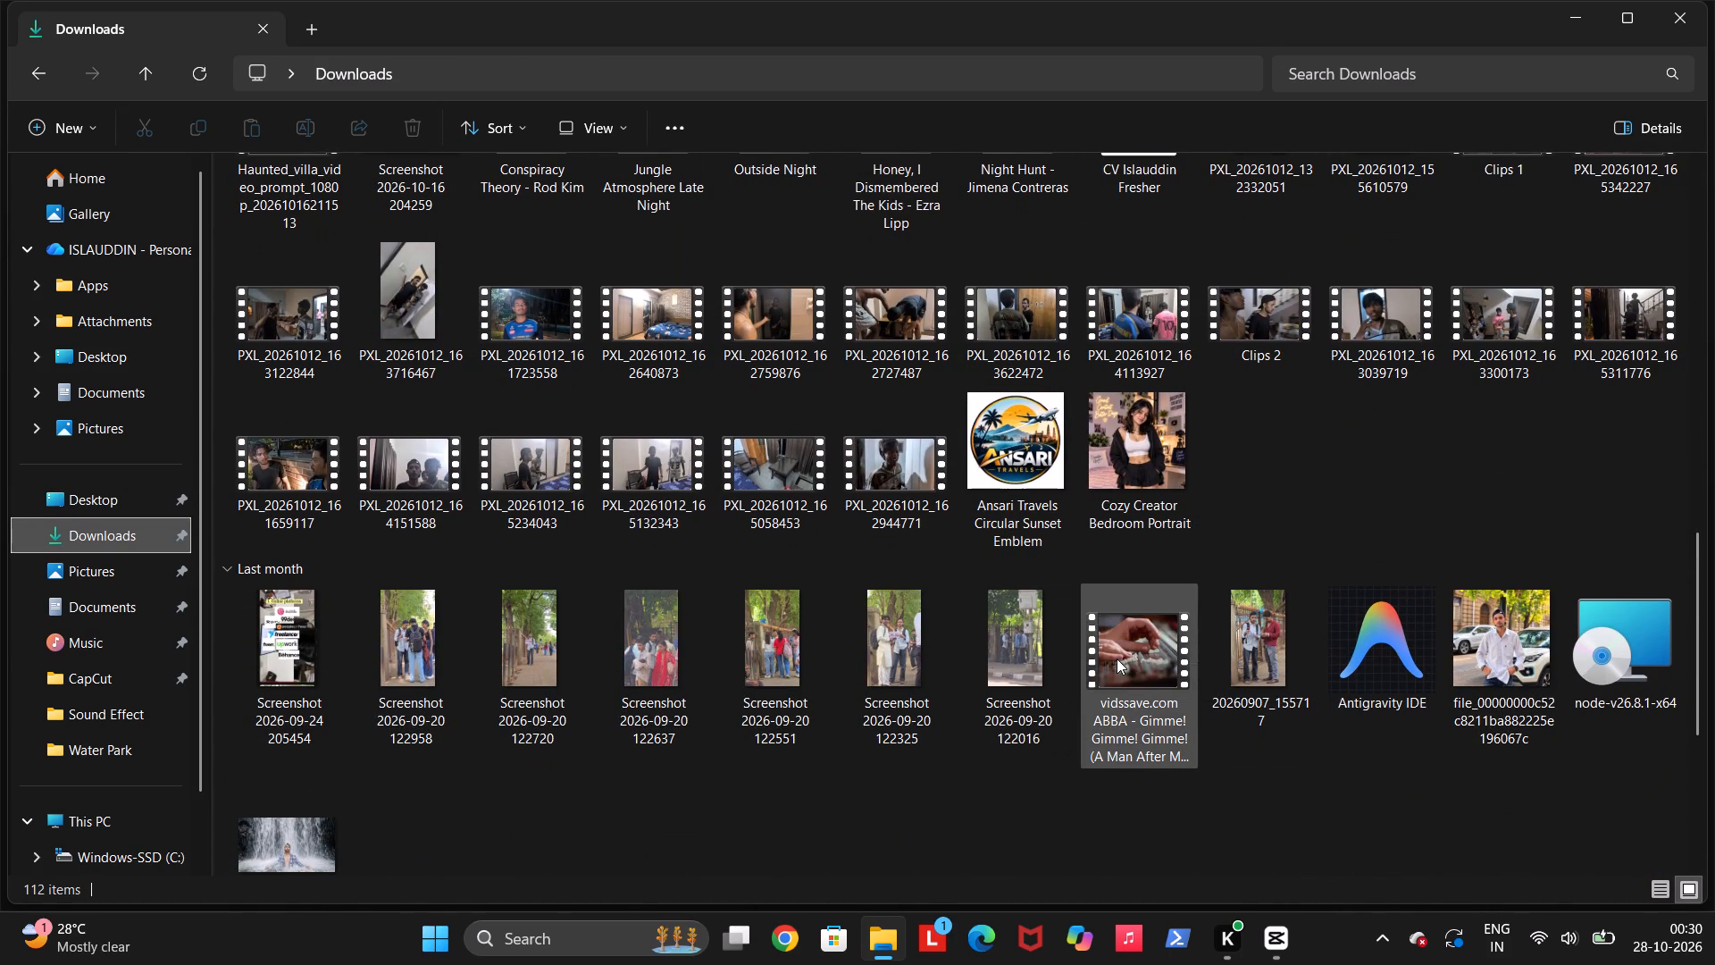
pyautogui.click(1680, 8)
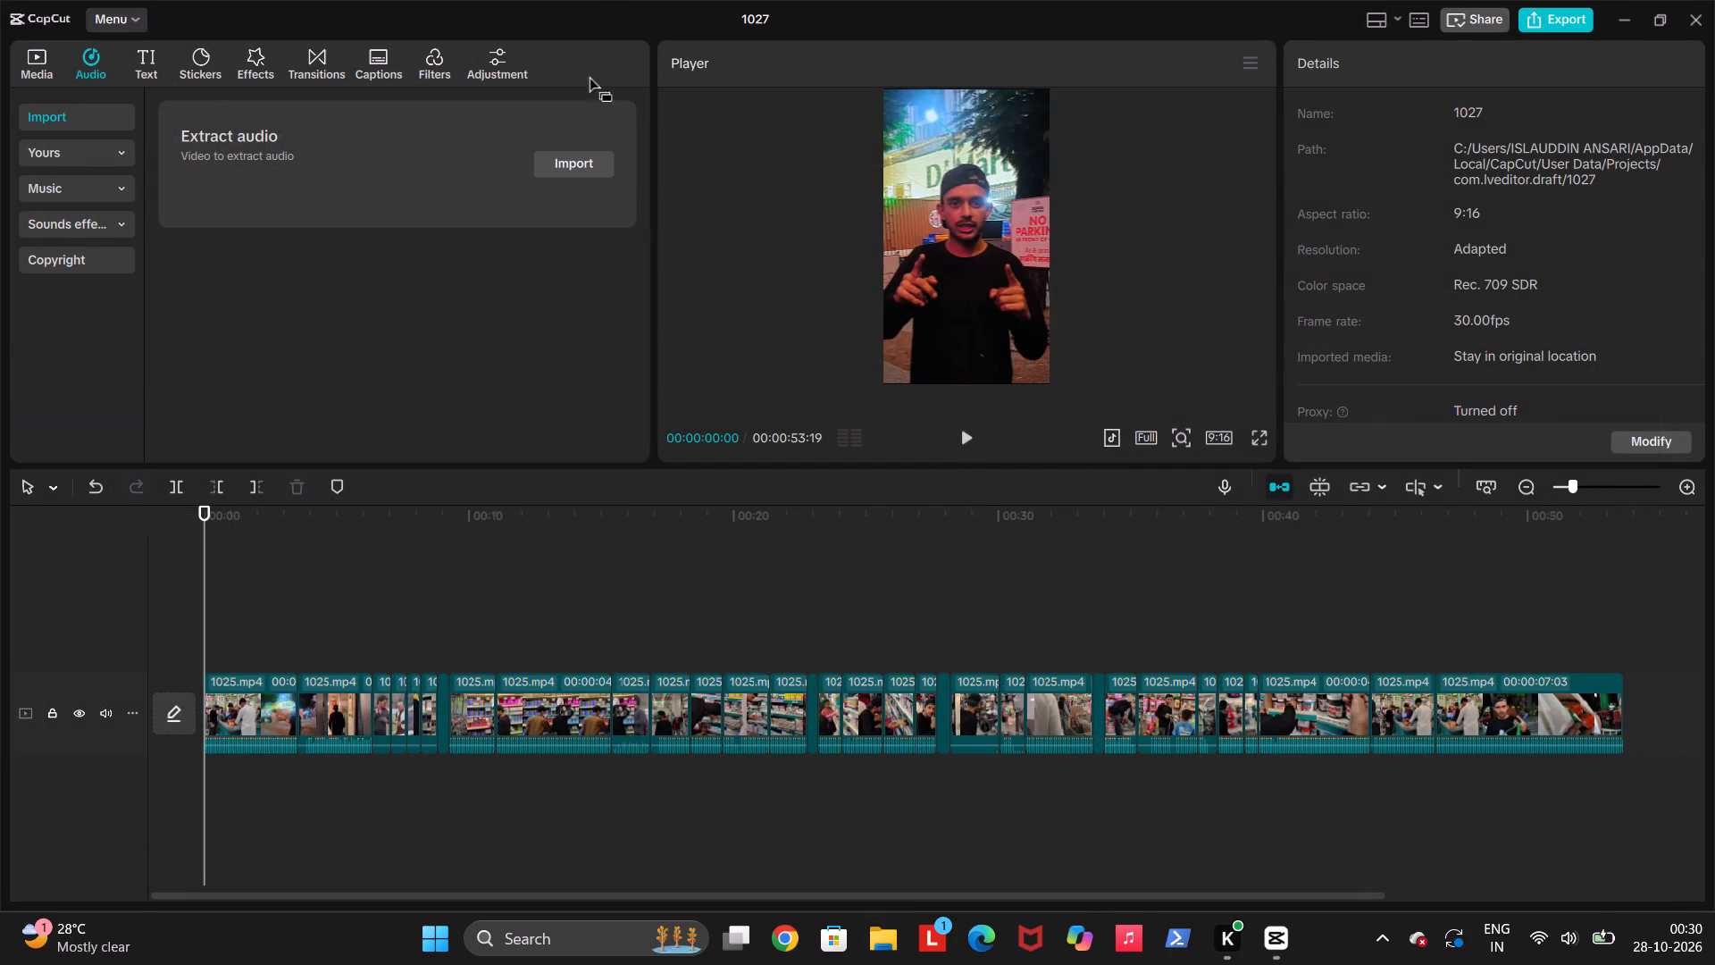
# Extract audio from the "vidssave.com ABBA - Gimme! Gimme! Gimme!" video in the Downloads folder.
pyautogui.click(584, 156)
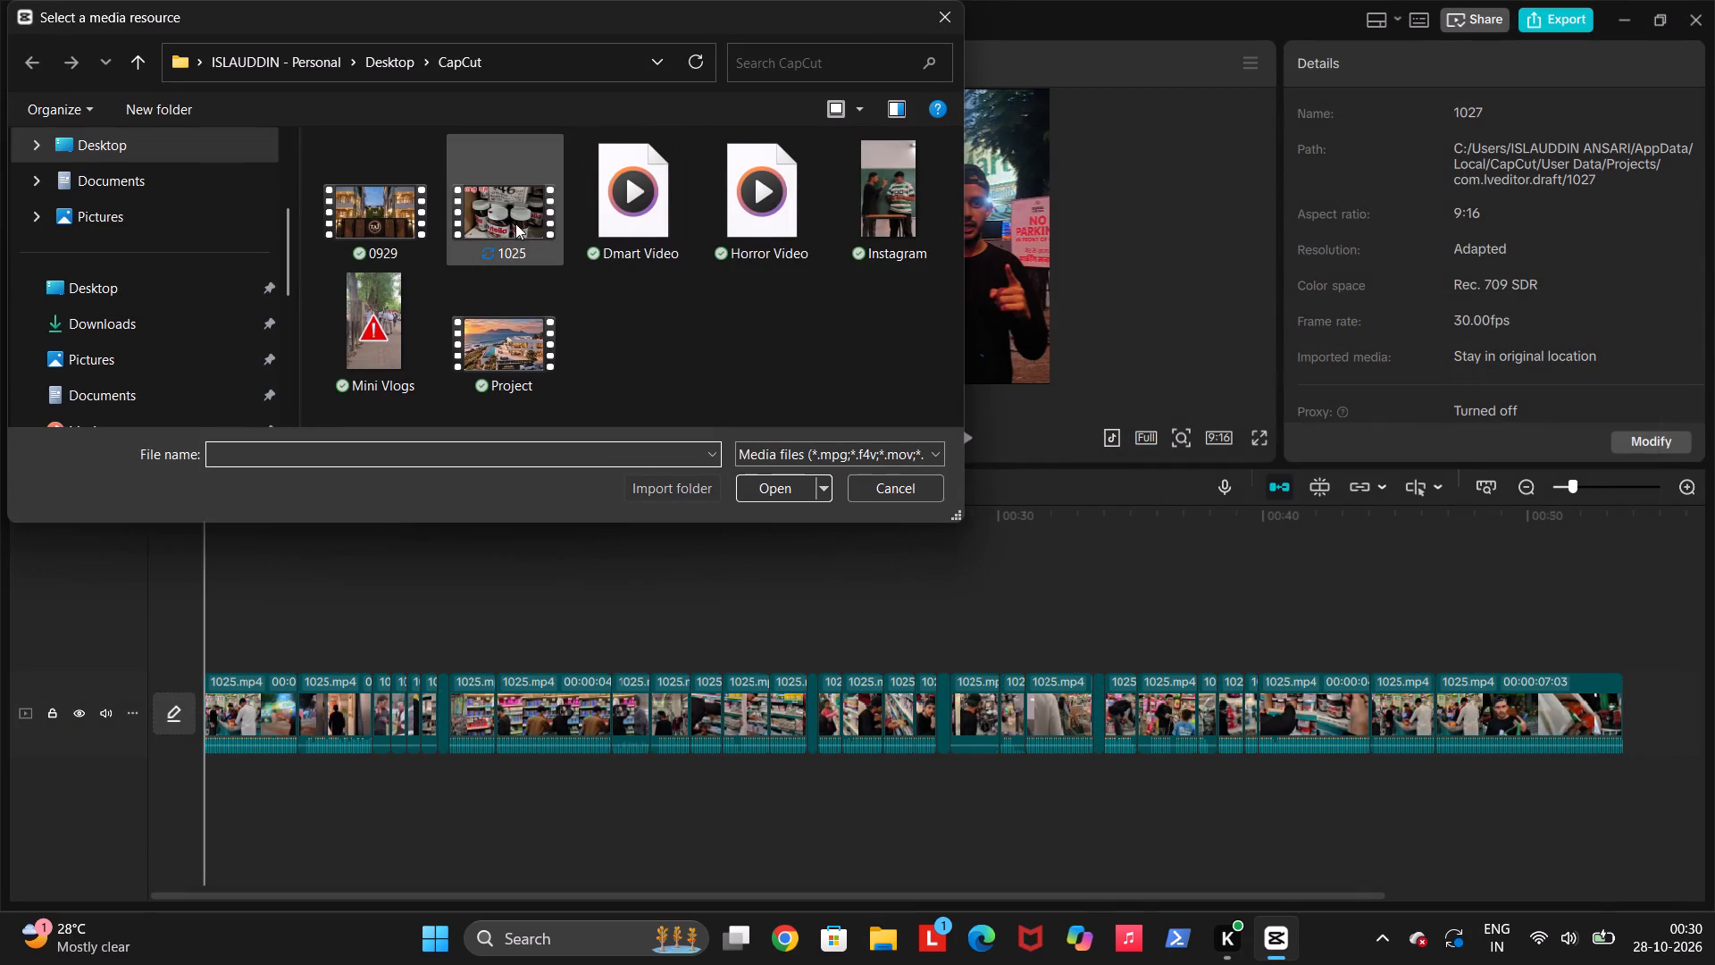
pyautogui.scroll(-2, 516, 224)
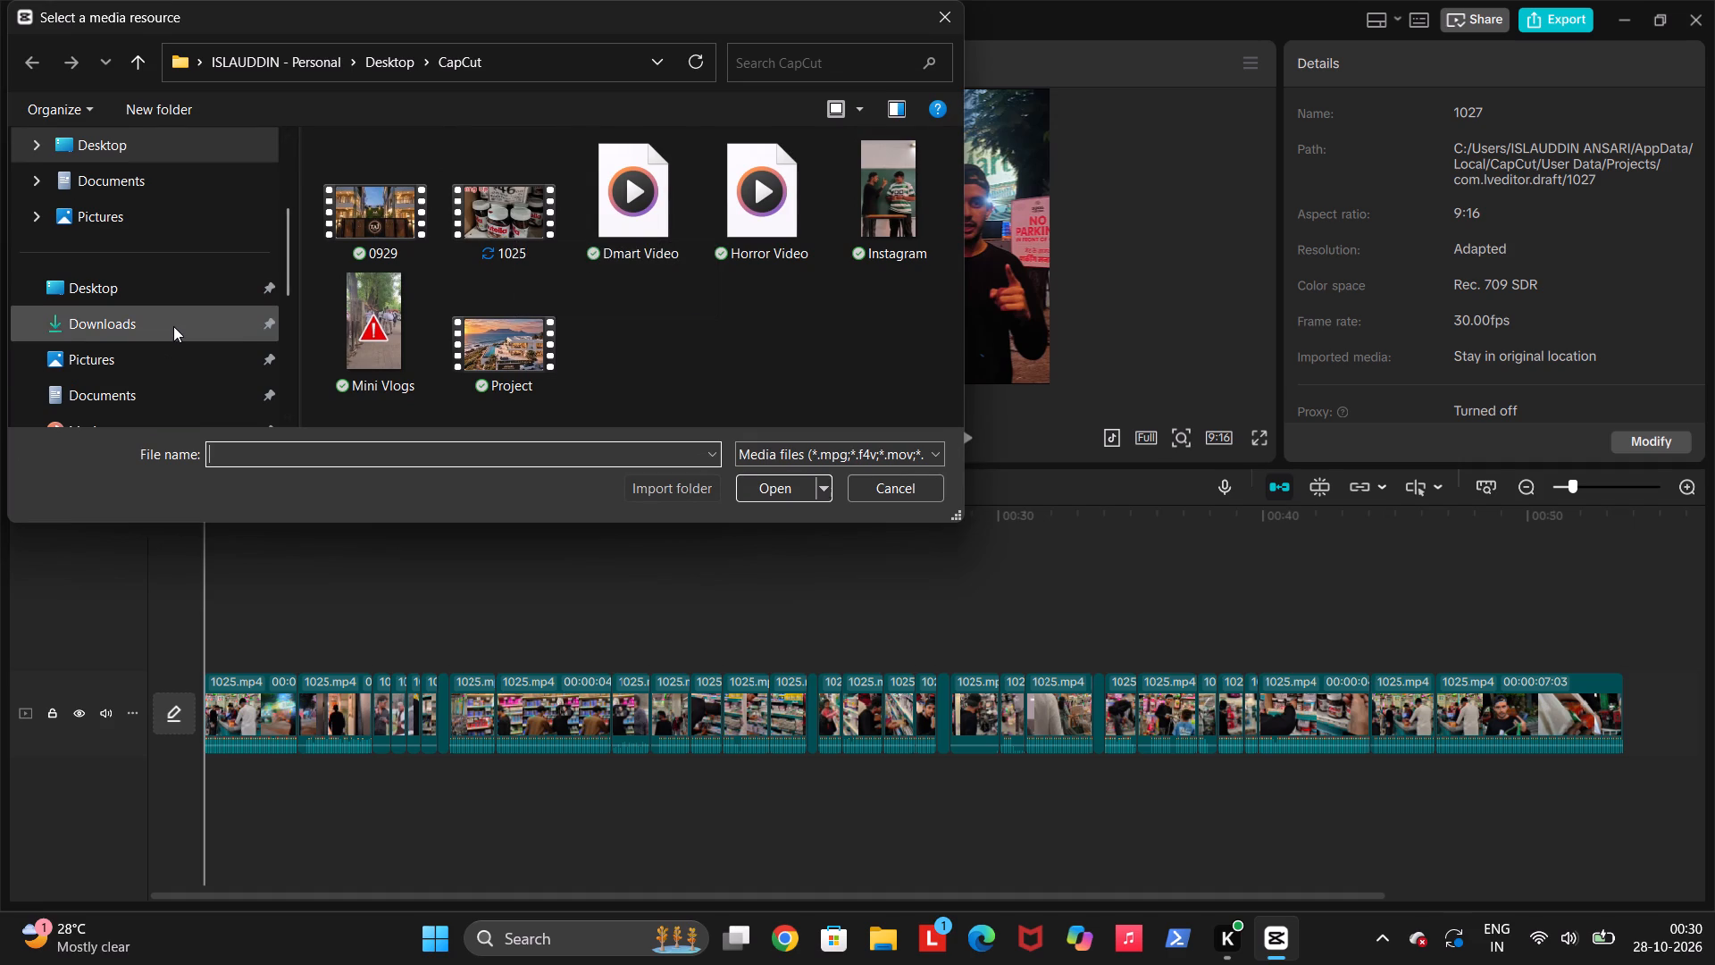
pyautogui.click(173, 326)
pyautogui.scroll(-5, 444, 260)
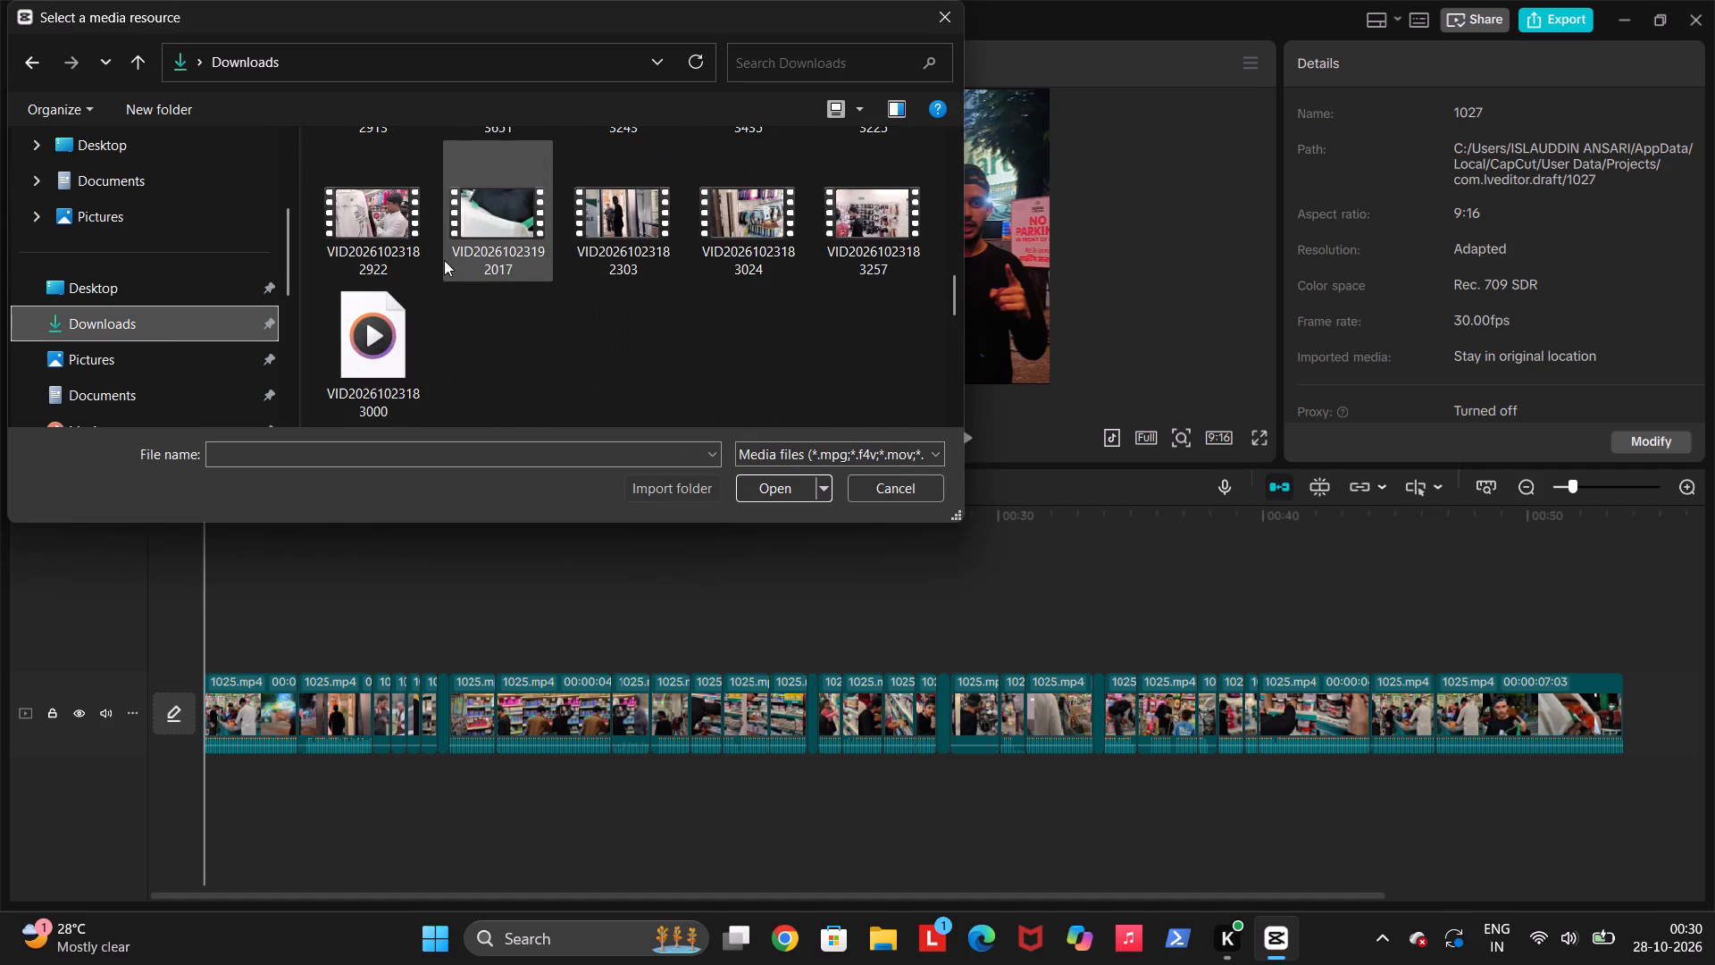
pyautogui.hscroll(1, 444, 260)
pyautogui.scroll(-2, 444, 260)
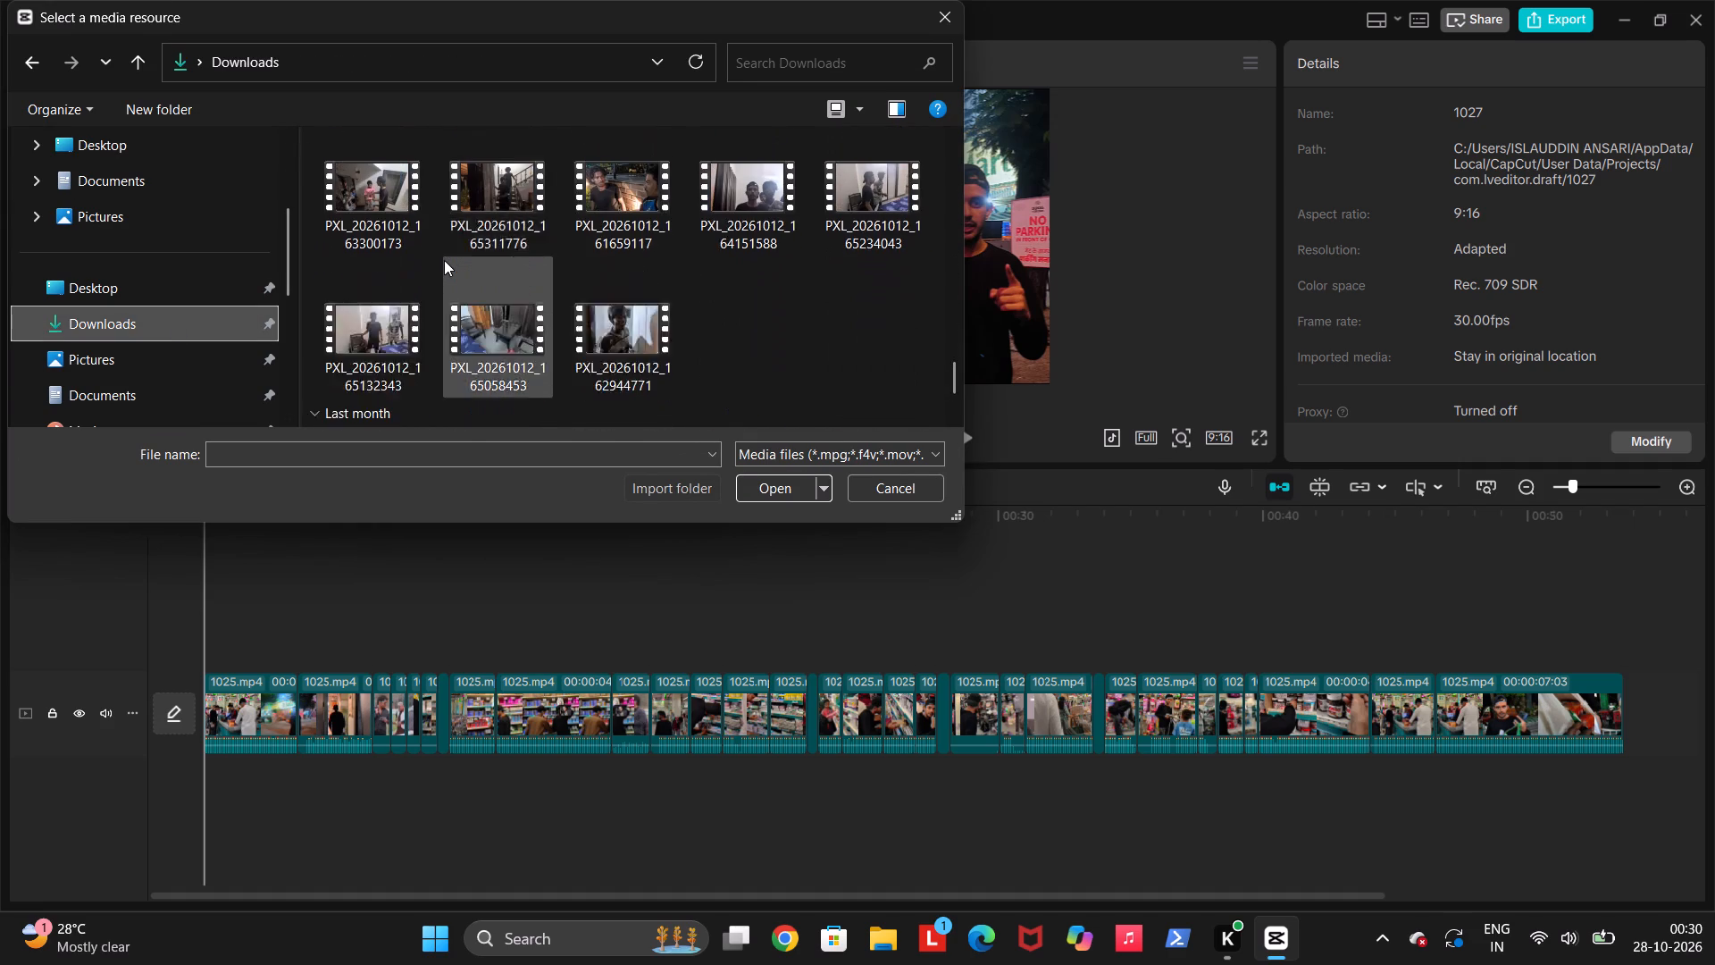
pyautogui.scroll(-4, 444, 260)
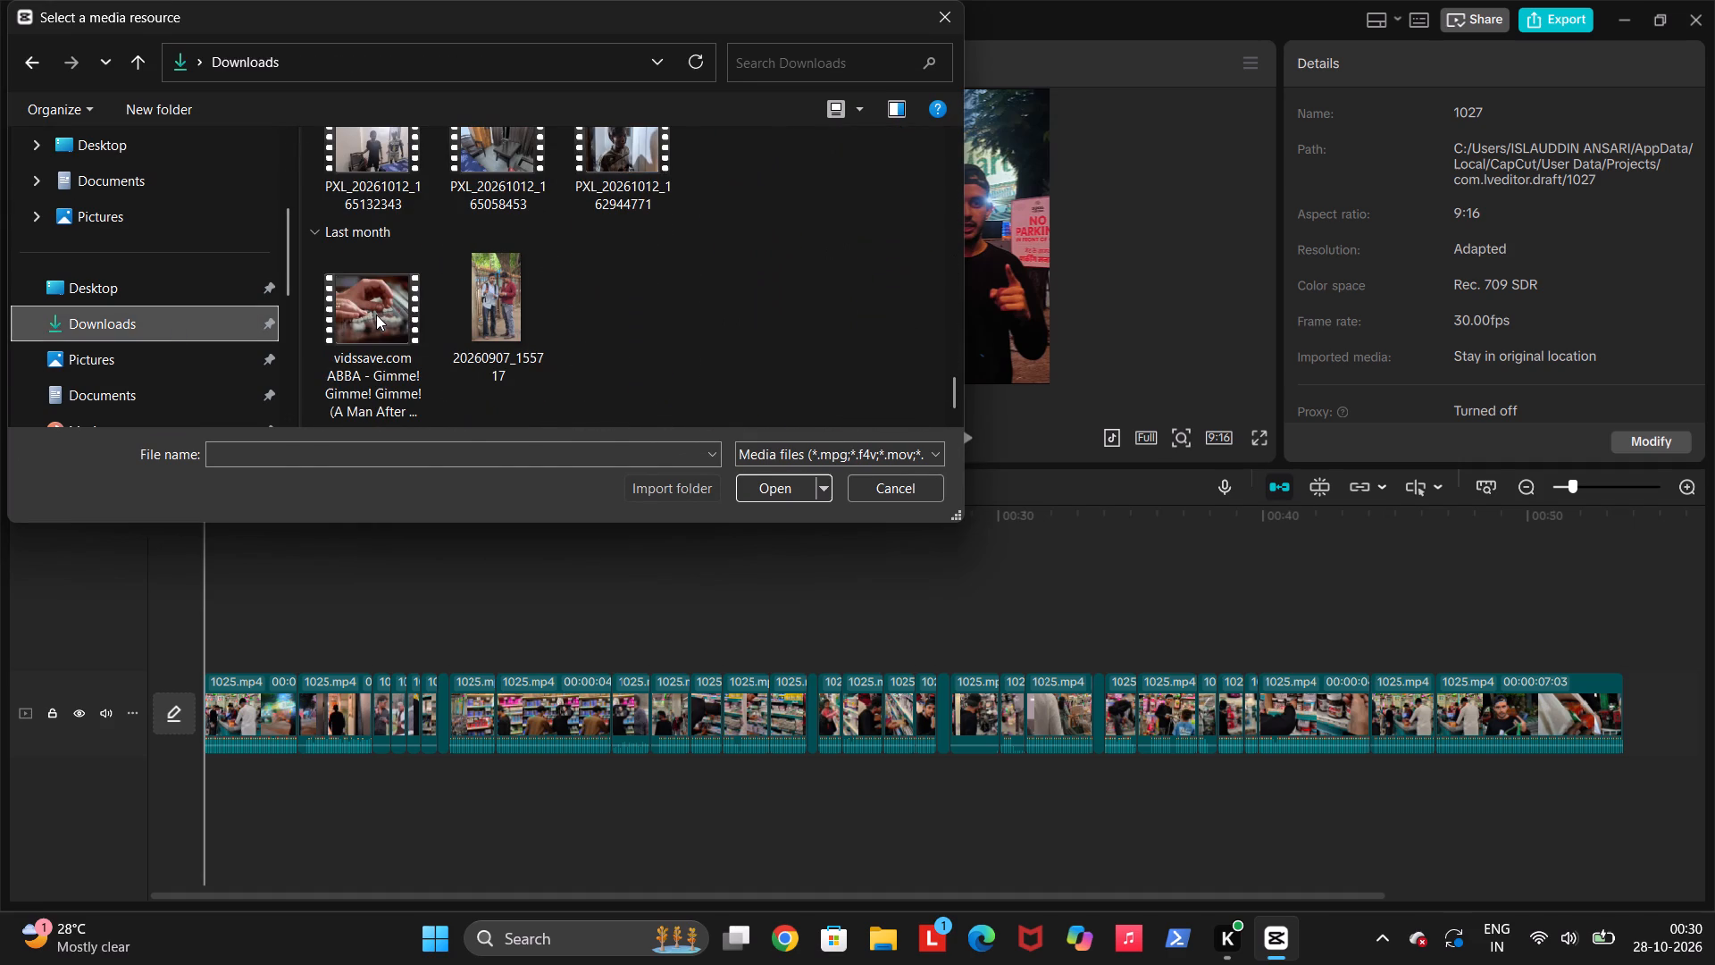
pyautogui.click(376, 315)
pyautogui.click(757, 487)
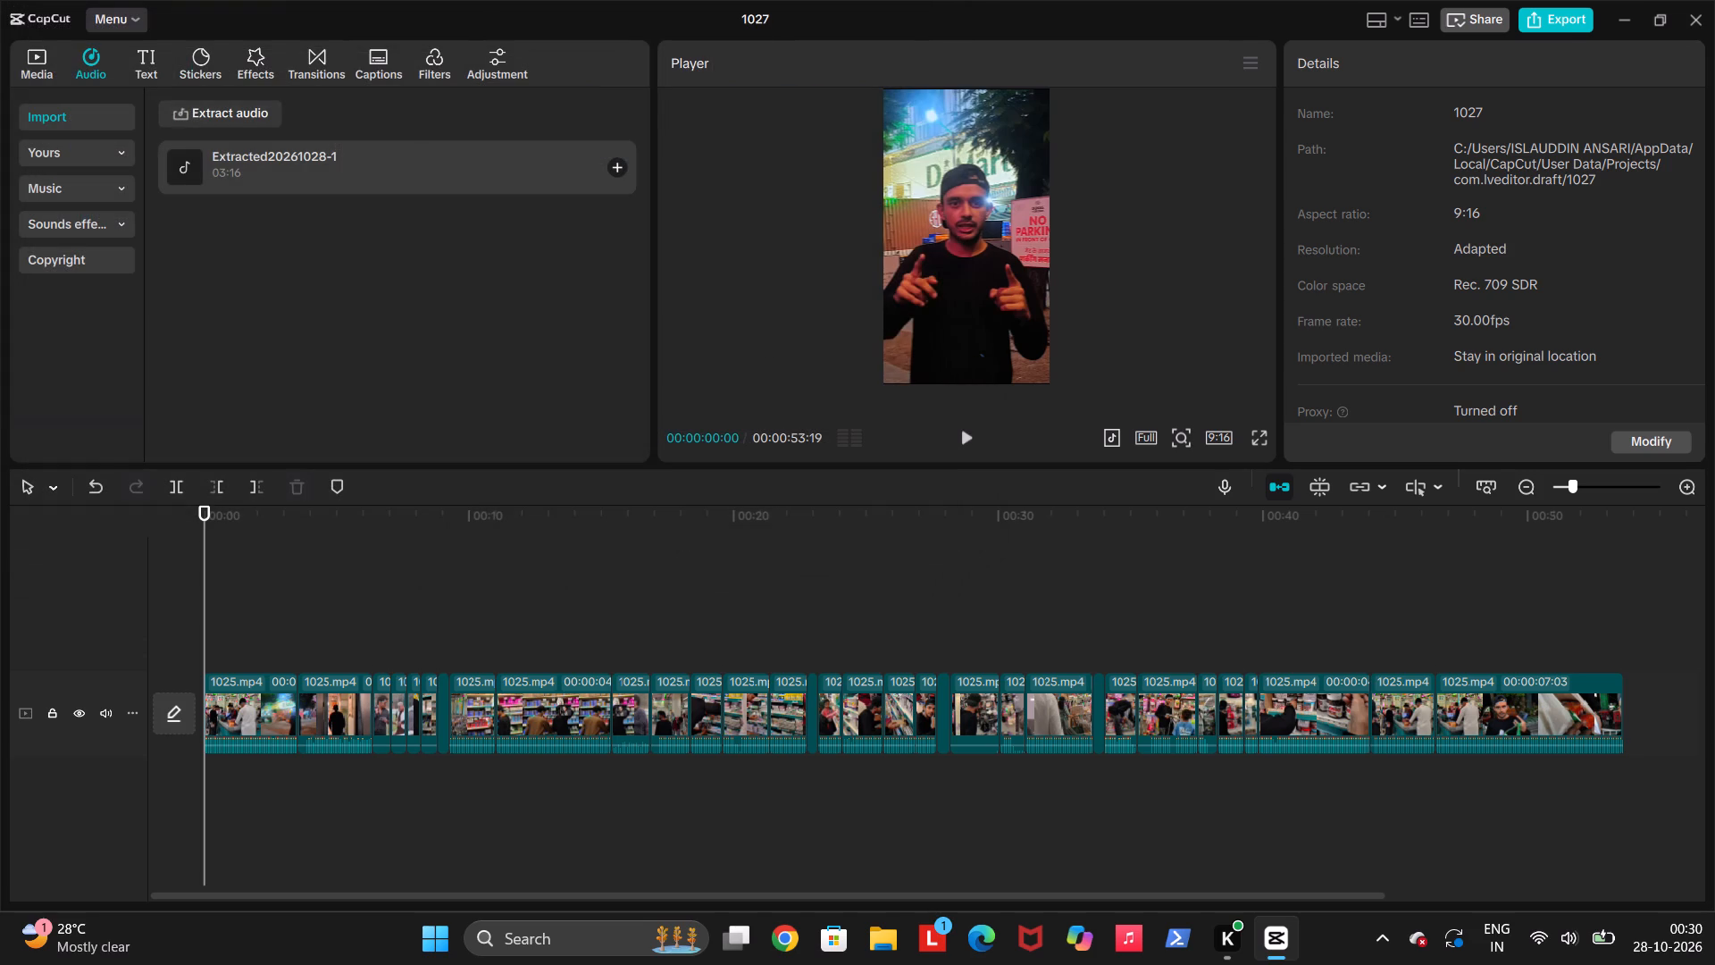
# Add the extracted ABBA audio to the timeline, starting at 00:00:00:00.
pyautogui.click(622, 162)
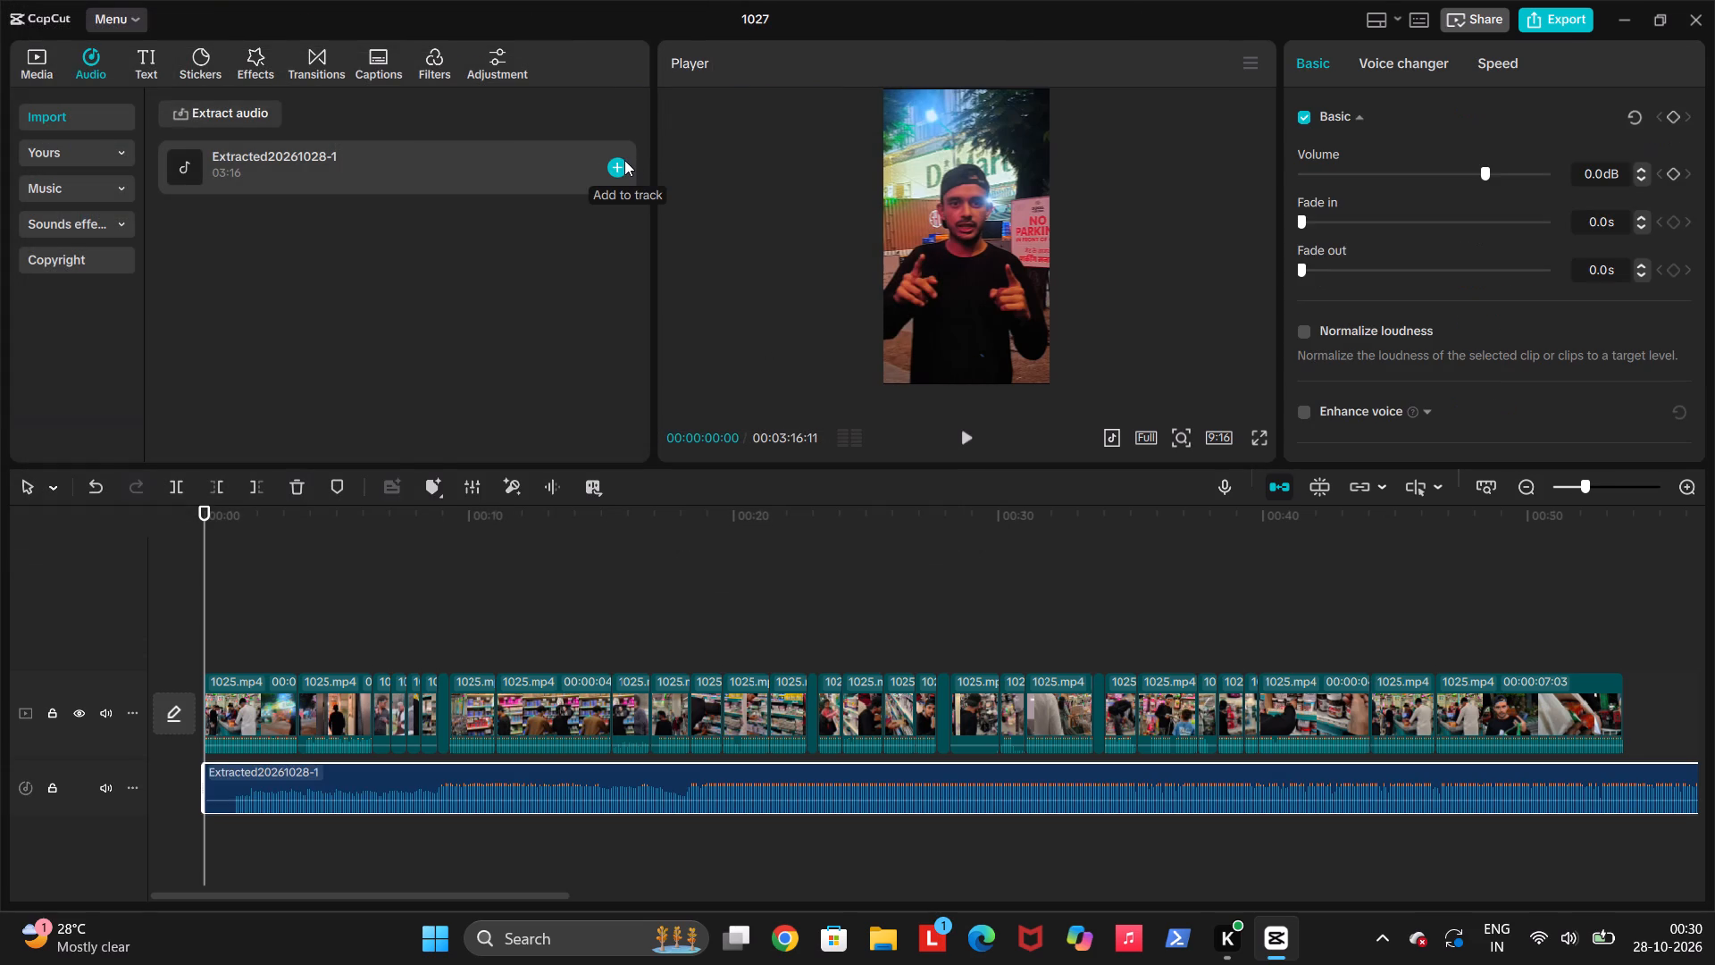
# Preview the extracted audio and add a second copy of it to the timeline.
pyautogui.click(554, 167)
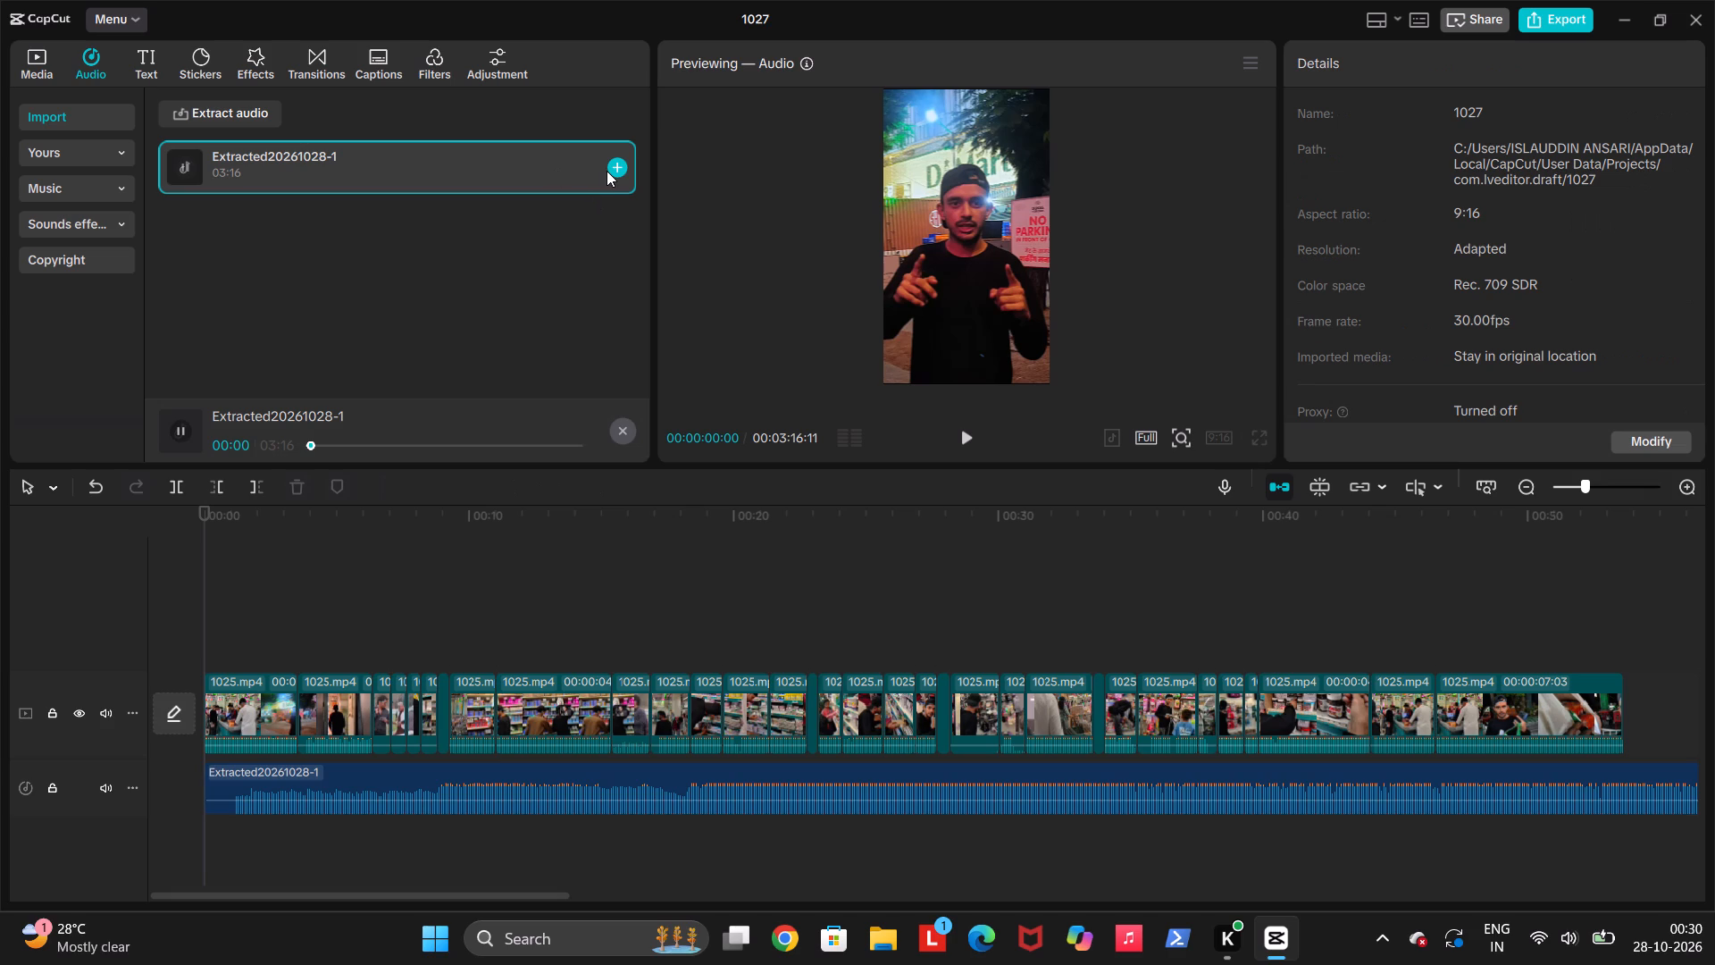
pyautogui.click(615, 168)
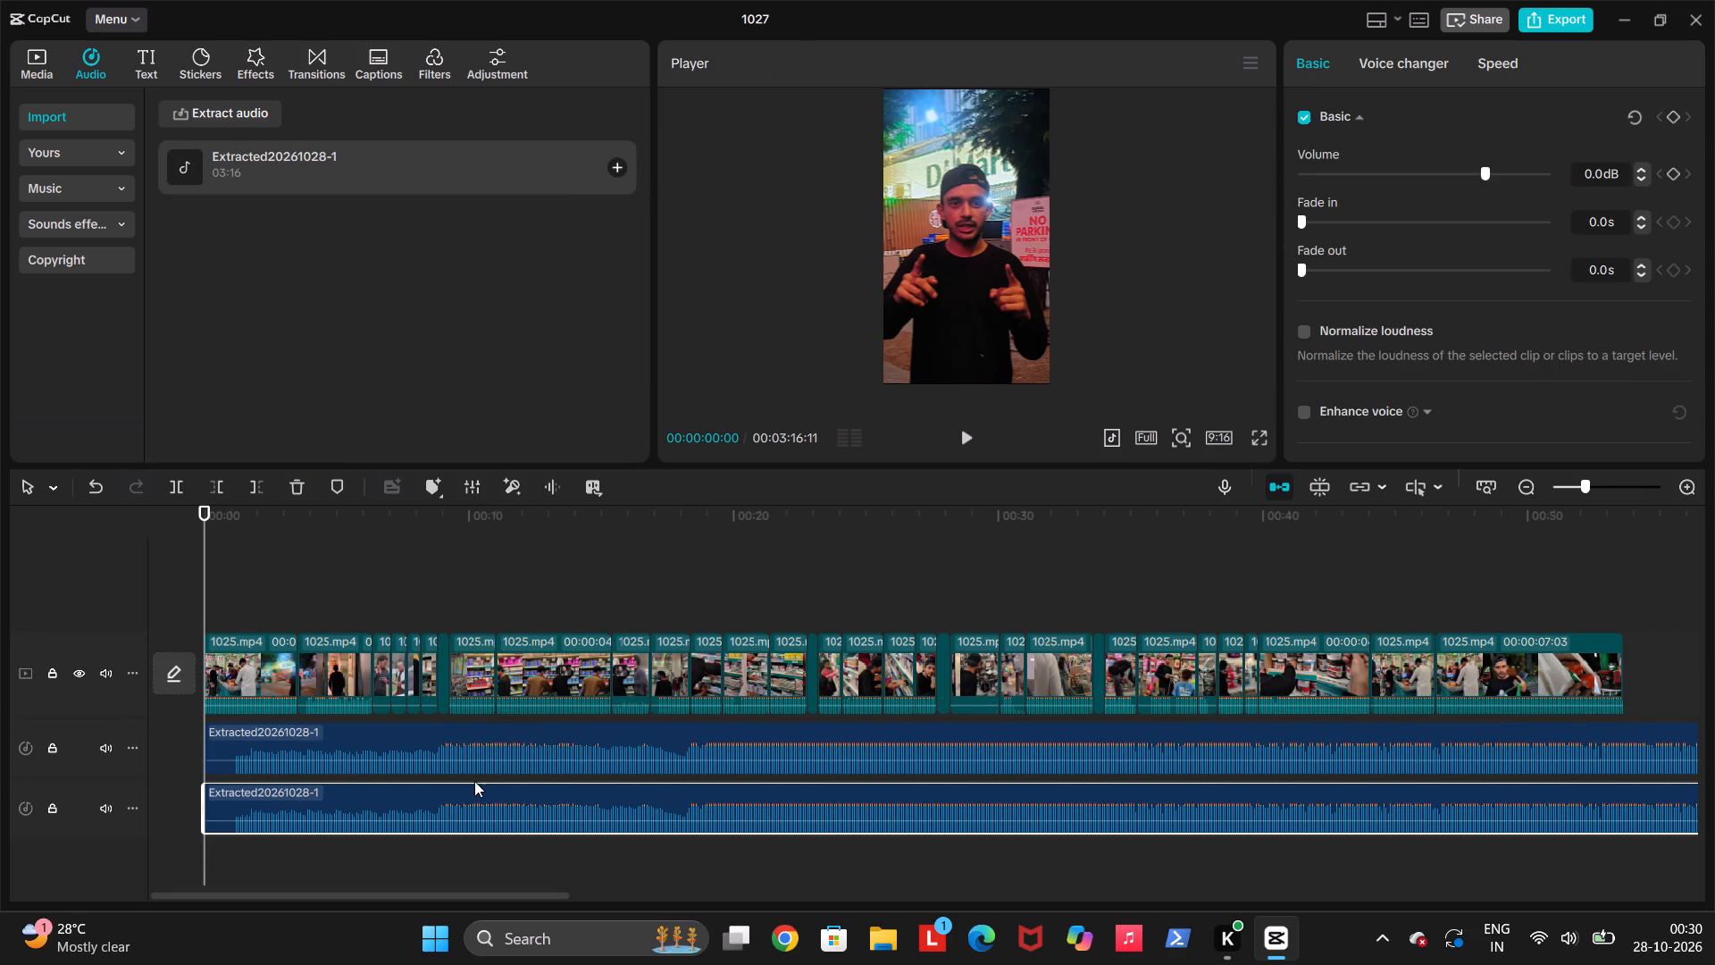
# Play the music between about 15 and 19 seconds to find where it should start, ending at 00:00:15:12.
pyautogui.click(684, 861)
pyautogui.click(696, 859)
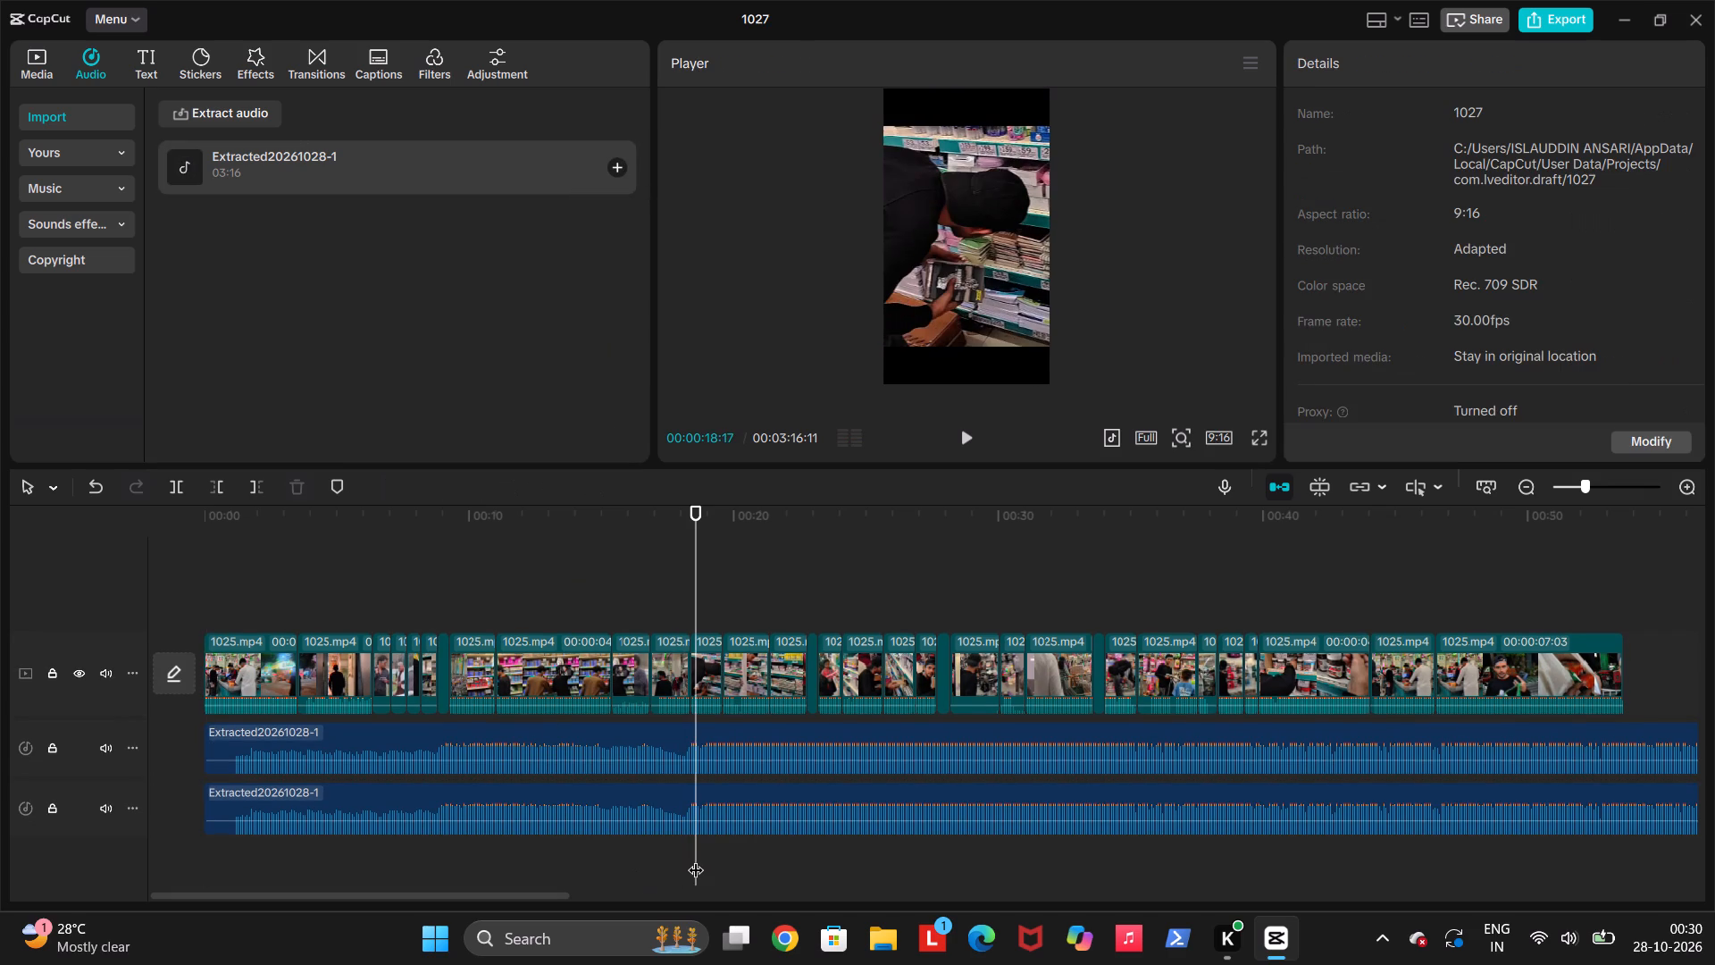
pyautogui.press('space')
pyautogui.click(703, 860)
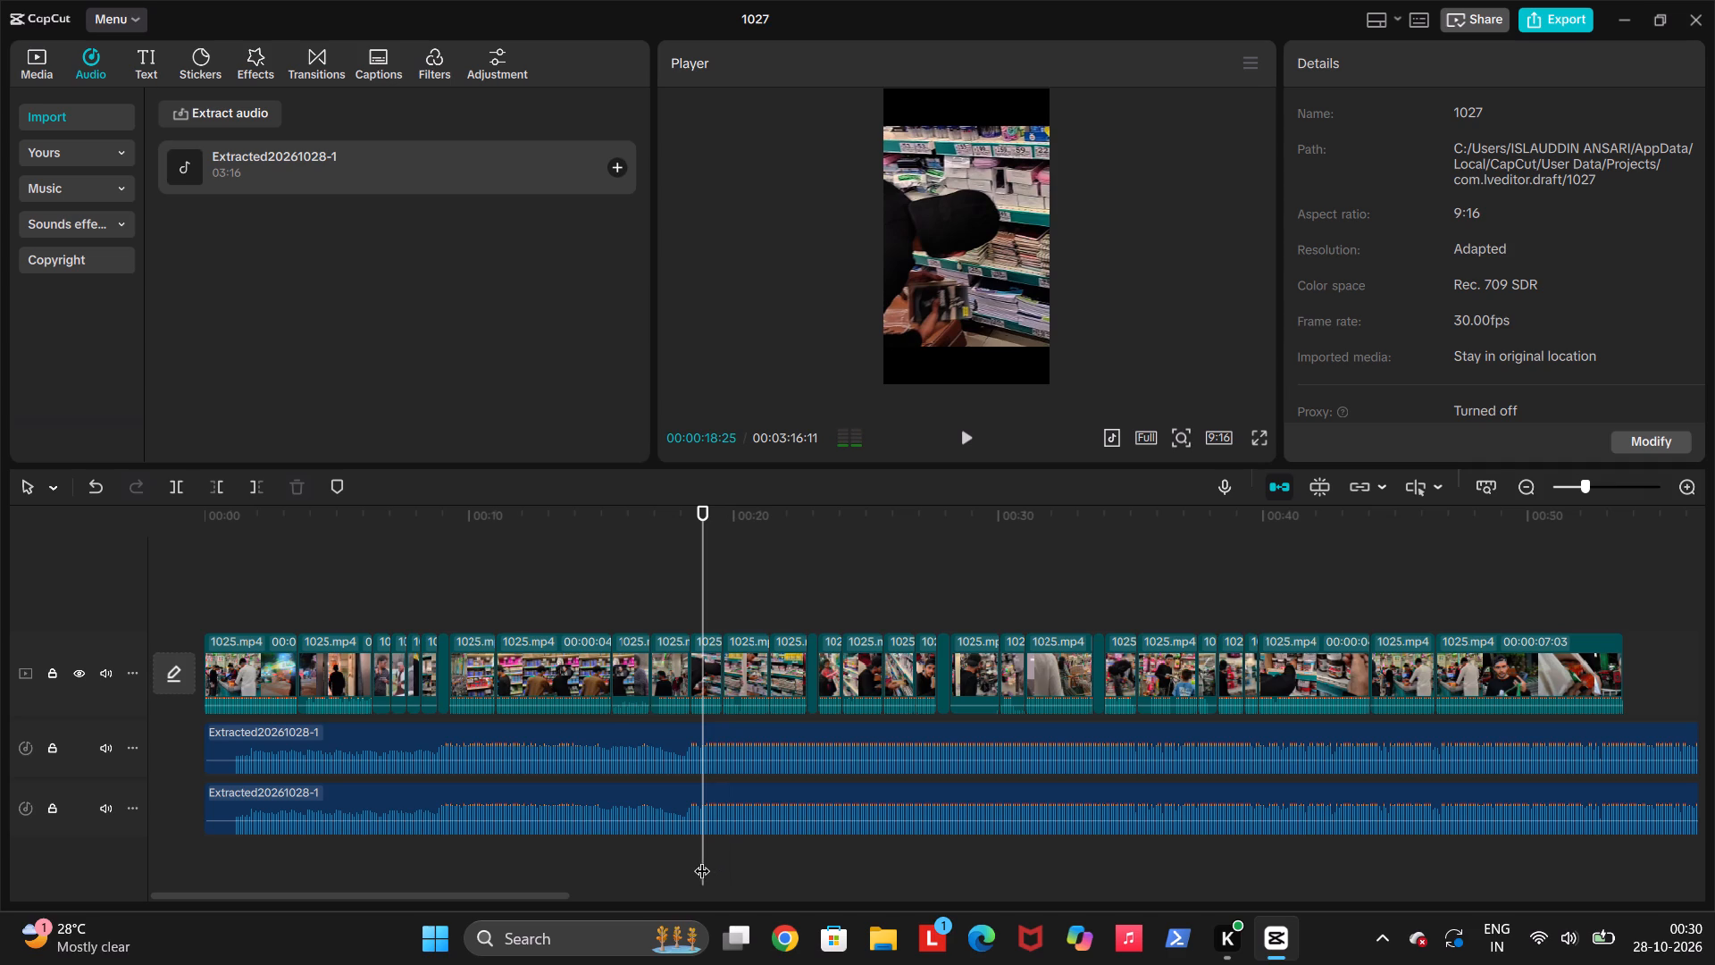
pyautogui.click(626, 868)
pyautogui.press('space')
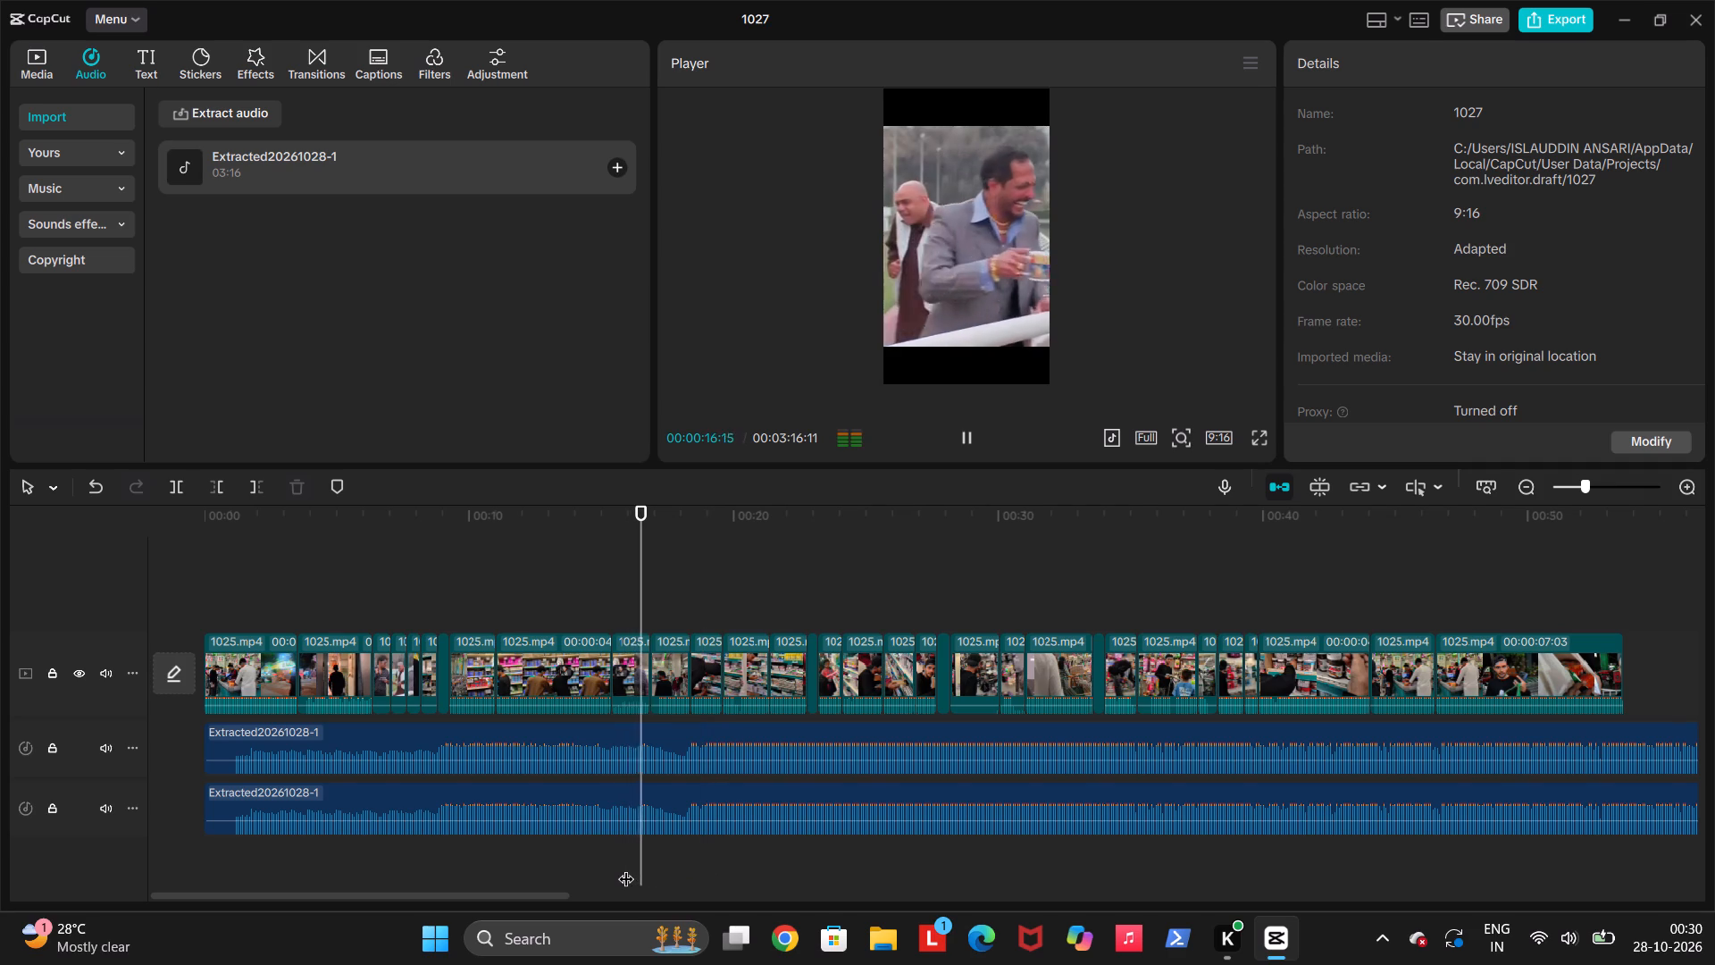
pyautogui.click(626, 868)
pyautogui.click(612, 868)
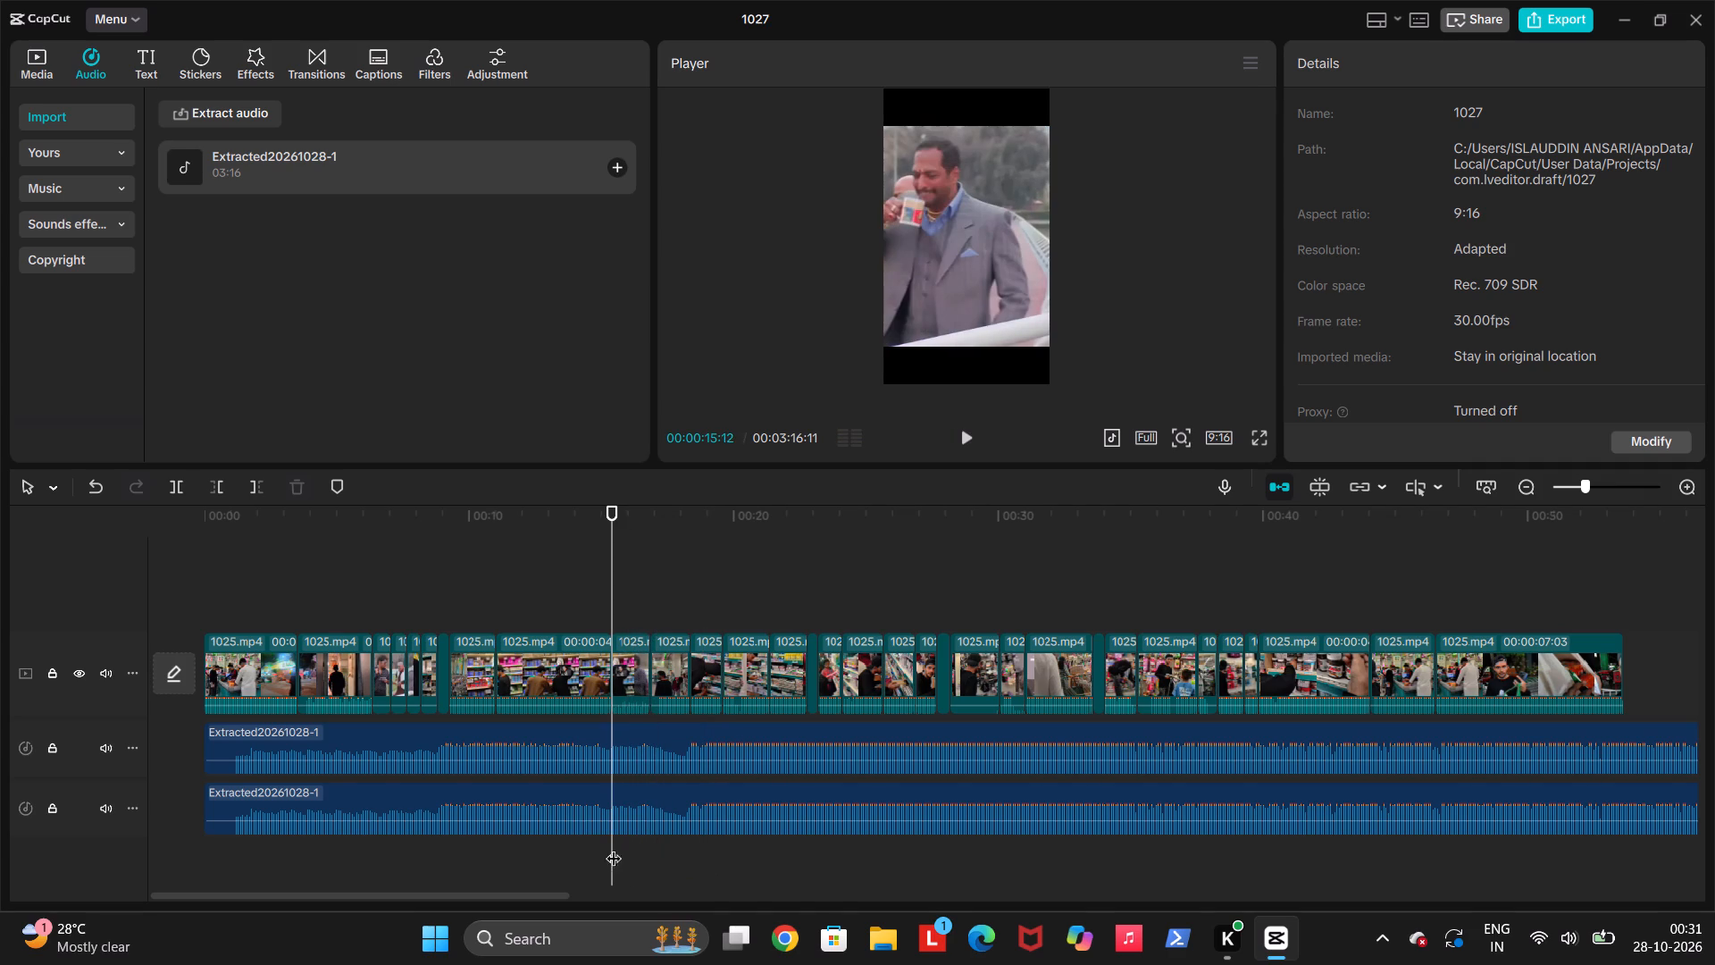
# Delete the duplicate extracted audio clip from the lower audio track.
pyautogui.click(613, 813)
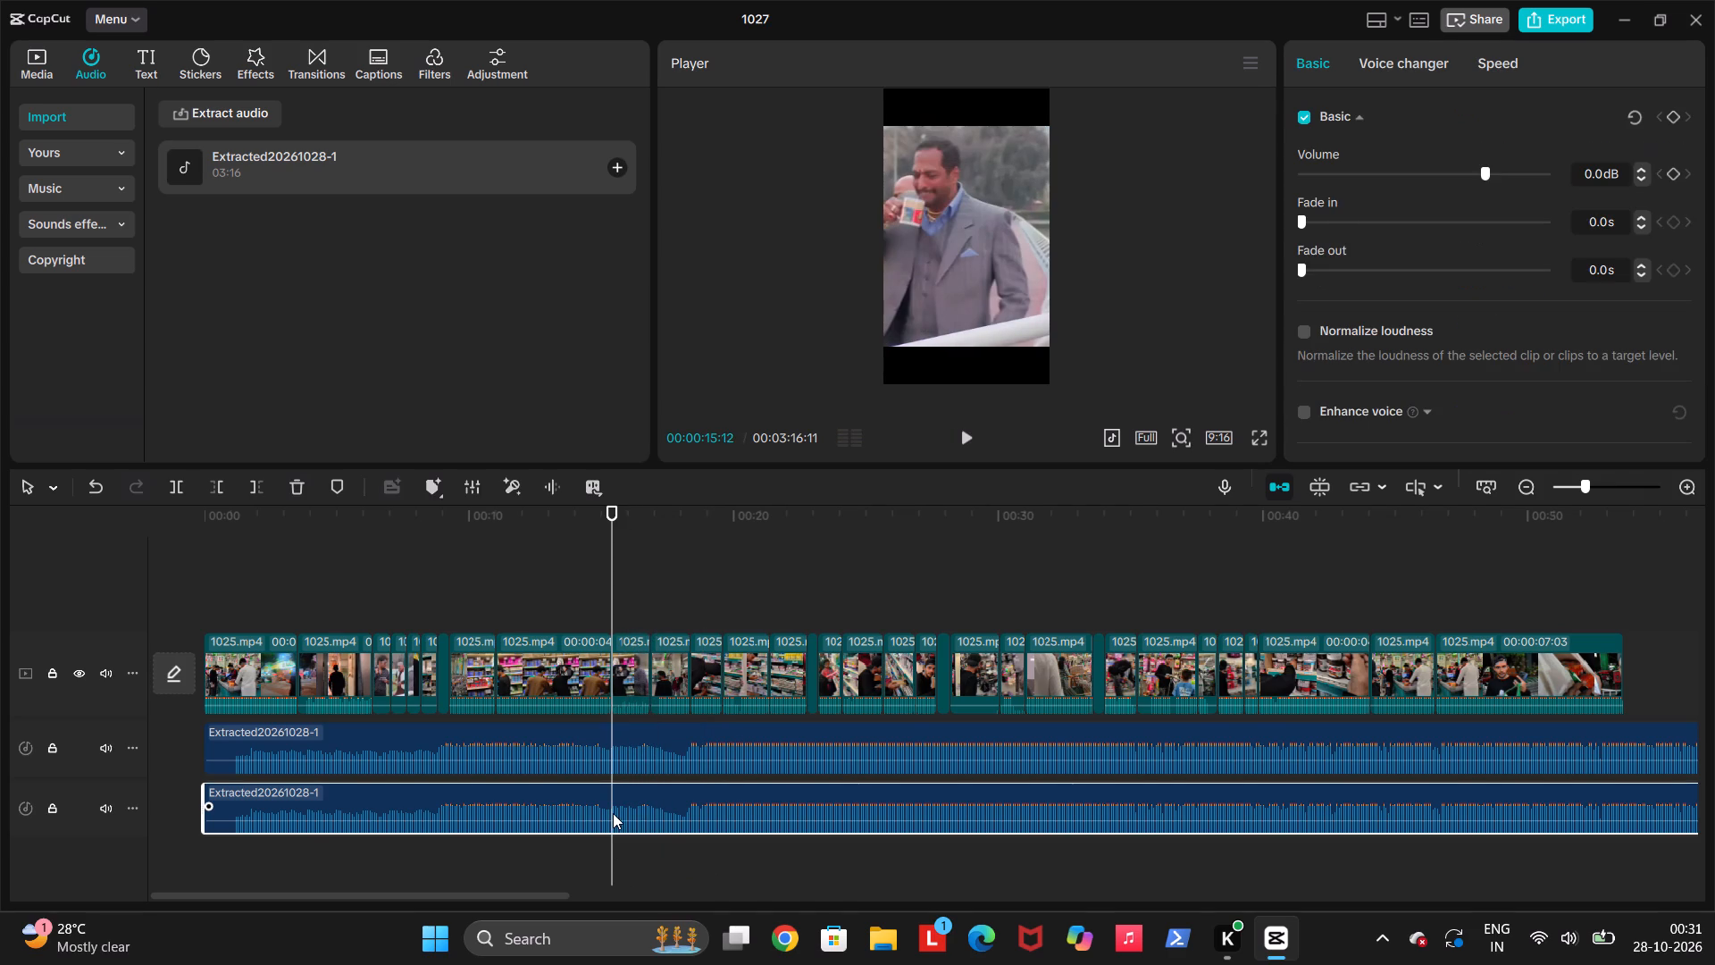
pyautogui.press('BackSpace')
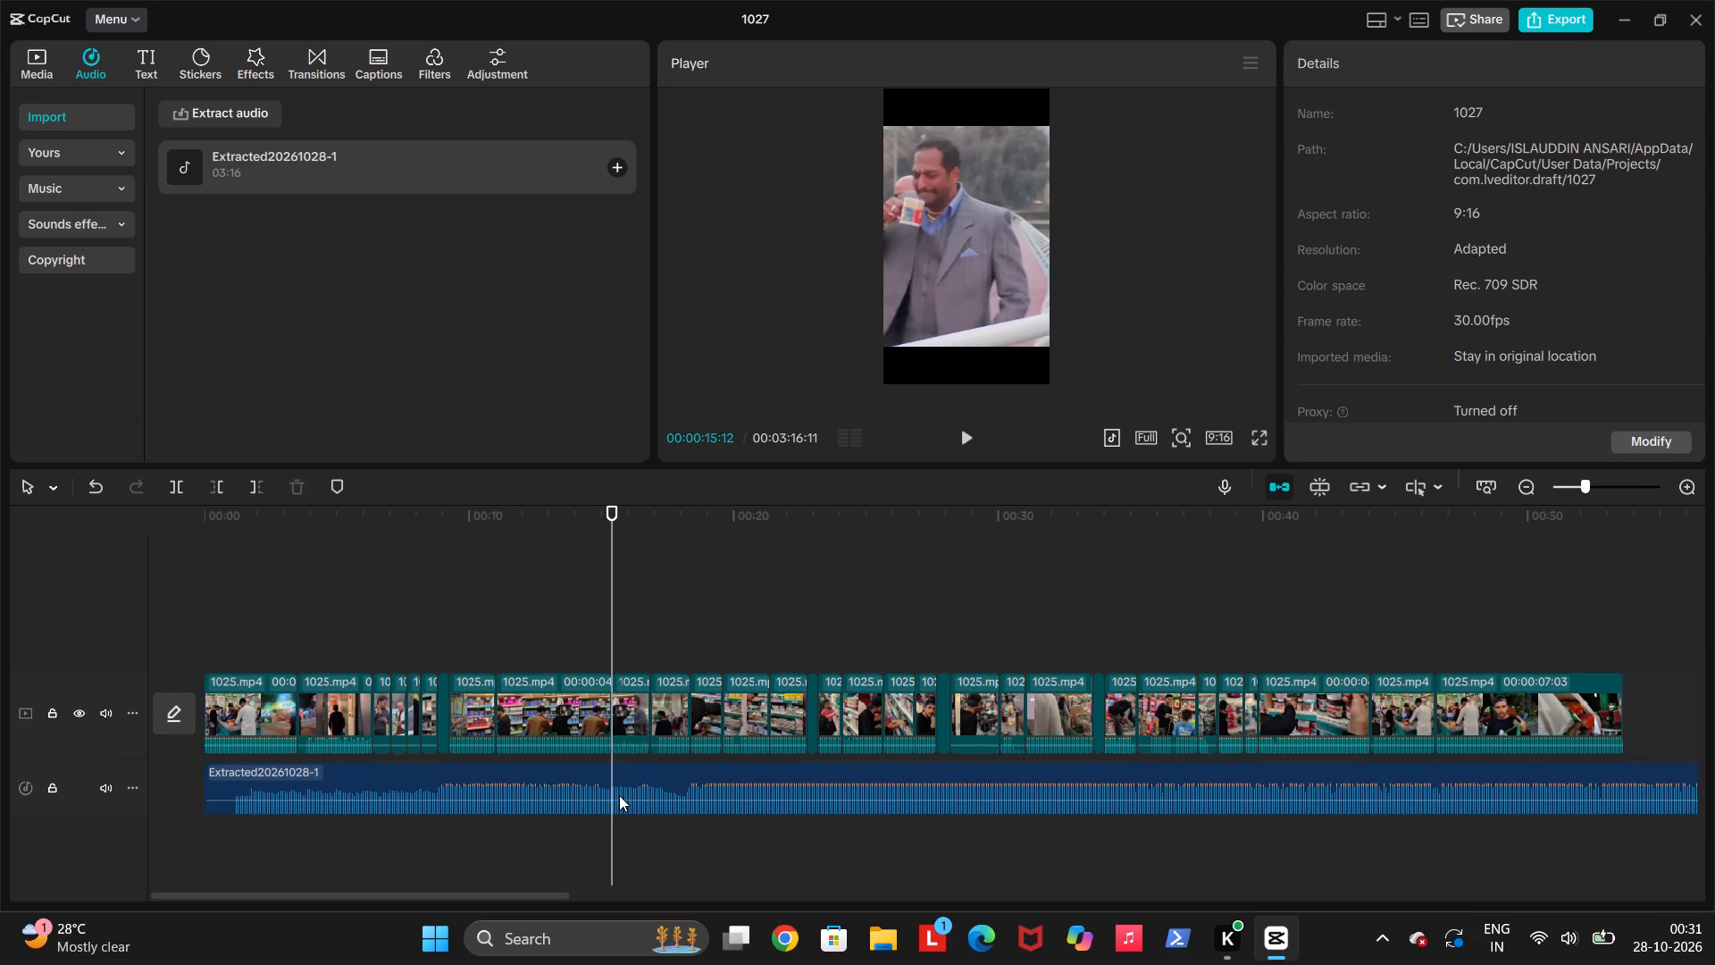
# Trim off the music before 00:00:15:12 and move the remaining audio clip to the start of the timeline.
pyautogui.click(617, 793)
pyautogui.press('q')
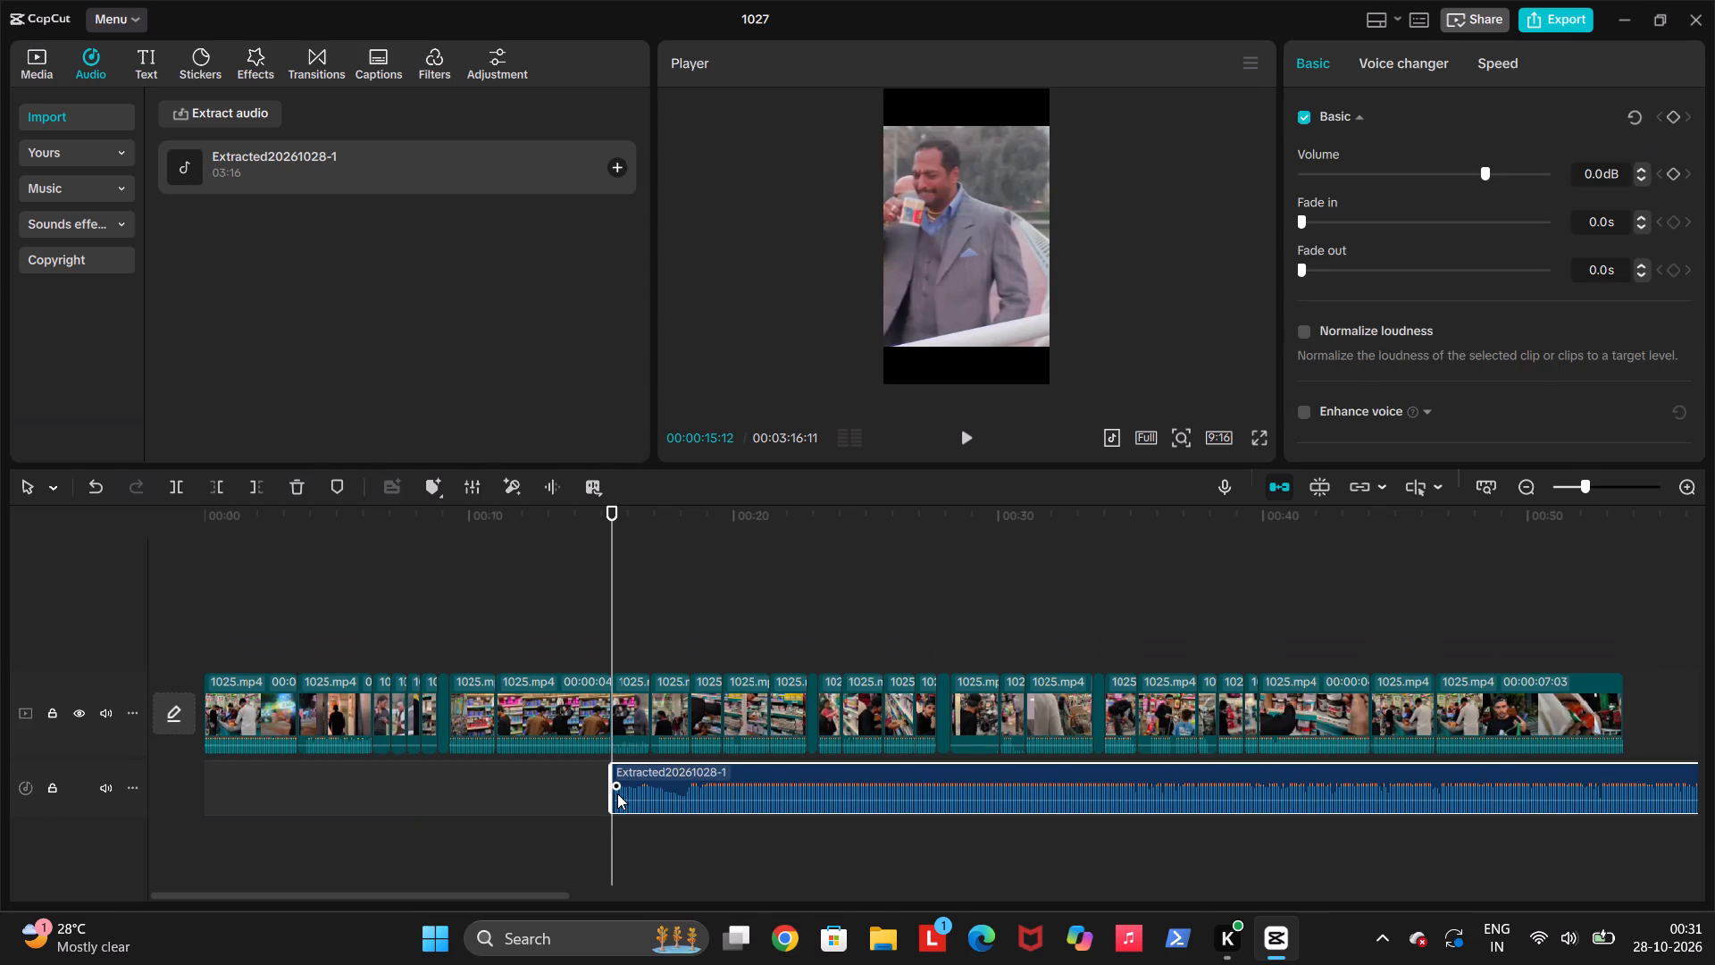
pyautogui.moveTo(665, 788); pyautogui.dragTo(385, 763)
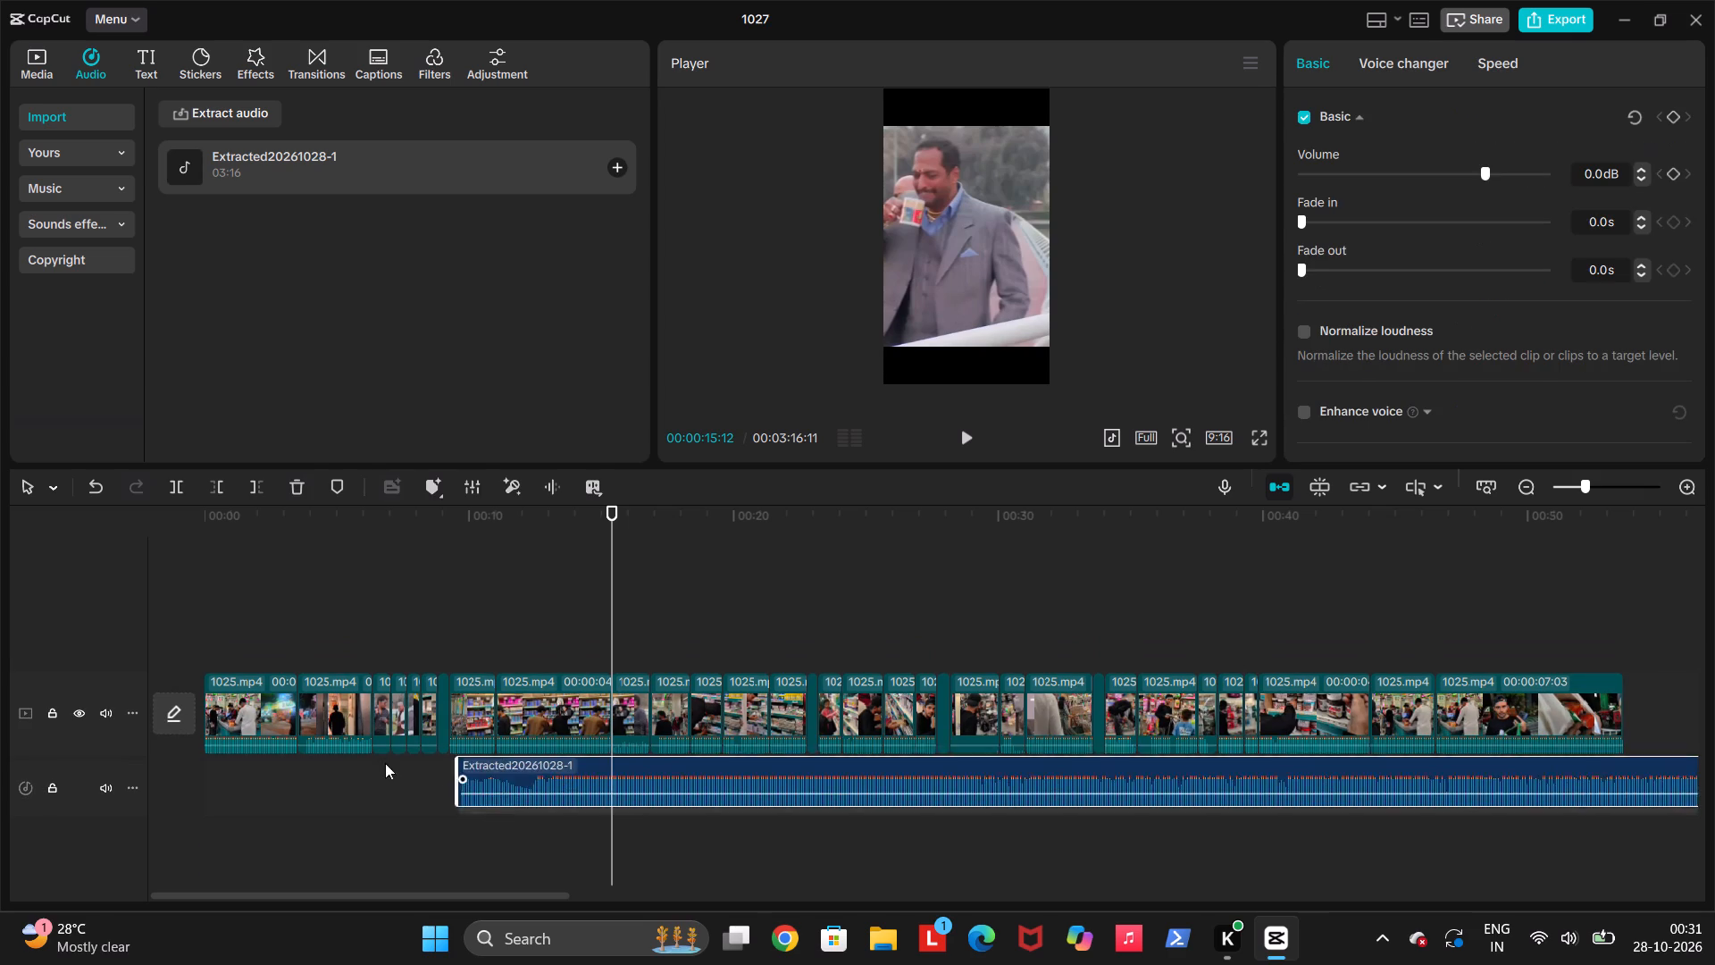
pyautogui.moveTo(385, 763); pyautogui.dragTo(180, 773)
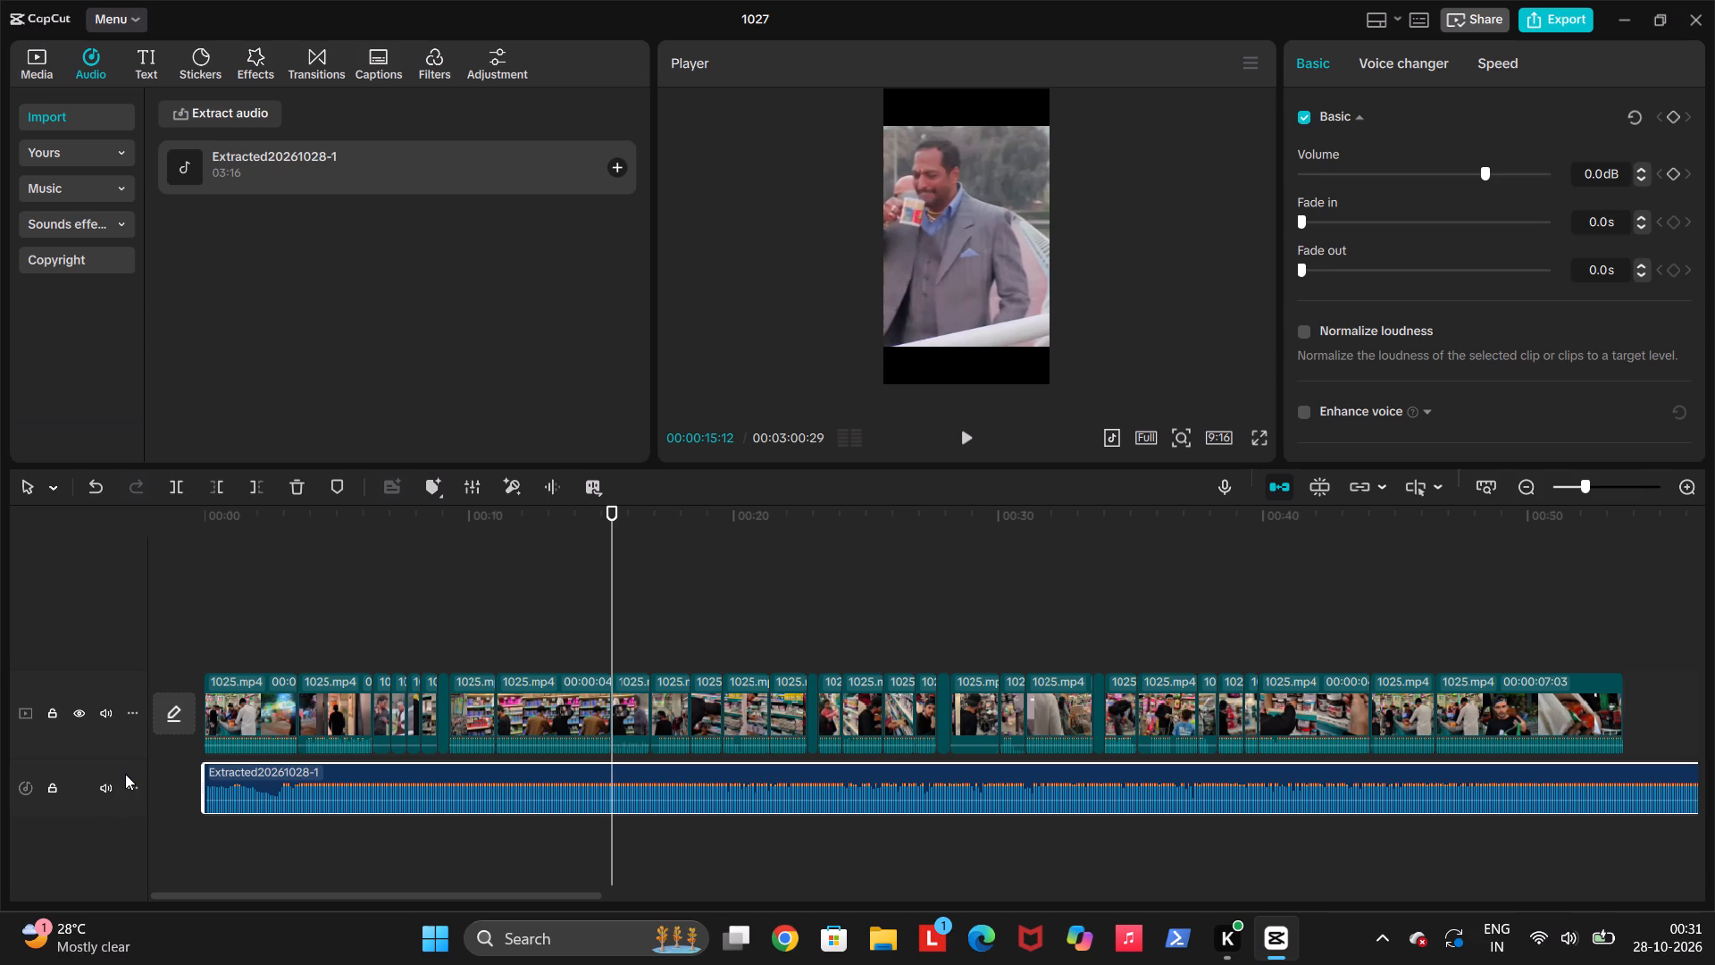
# Go back to the start of the timeline and play the opening clips with the music.
pyautogui.press('Up')
pyautogui.press('Up')
pyautogui.press('Up')
pyautogui.press('Up')
pyautogui.press('Up')
pyautogui.press('Up')
pyautogui.press('Up')
pyautogui.press('Up')
pyautogui.press('Up')
pyautogui.press('Up')
pyautogui.press('Up')
pyautogui.press('Up')
pyautogui.press('Up')
pyautogui.press('Up')
pyautogui.press('Up')
pyautogui.press('Up')
pyautogui.press('Up')
pyautogui.press('Up')
pyautogui.press('Up')
pyautogui.press('Up')
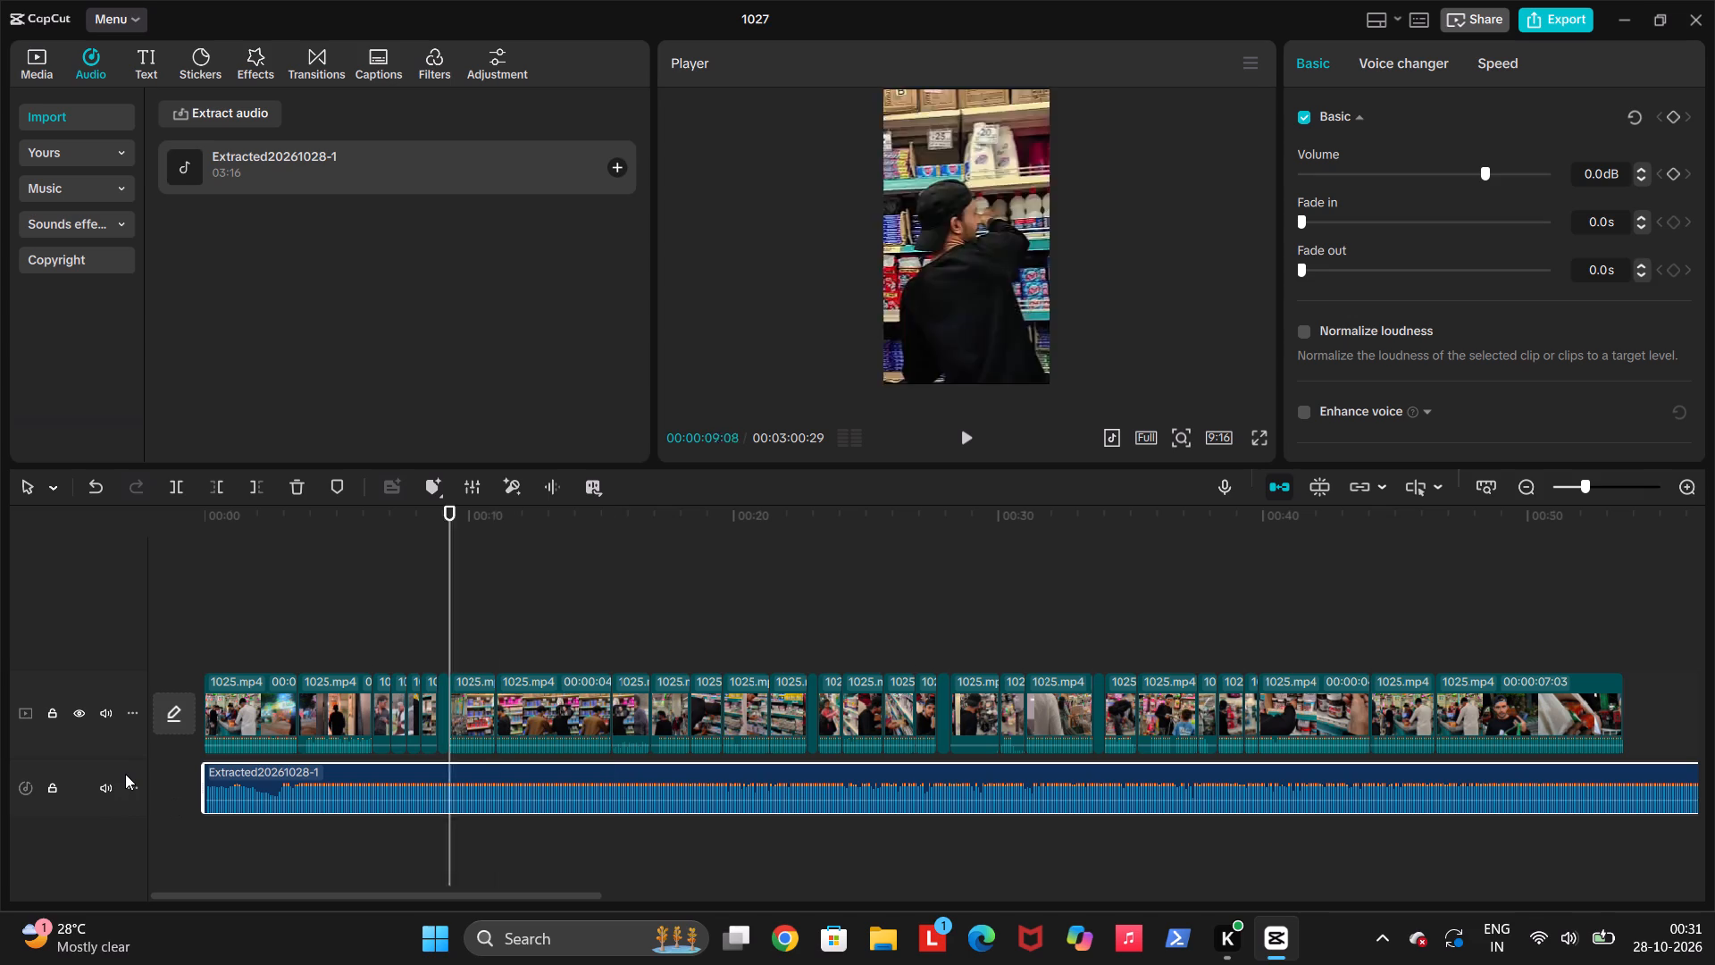
pyautogui.press('space')
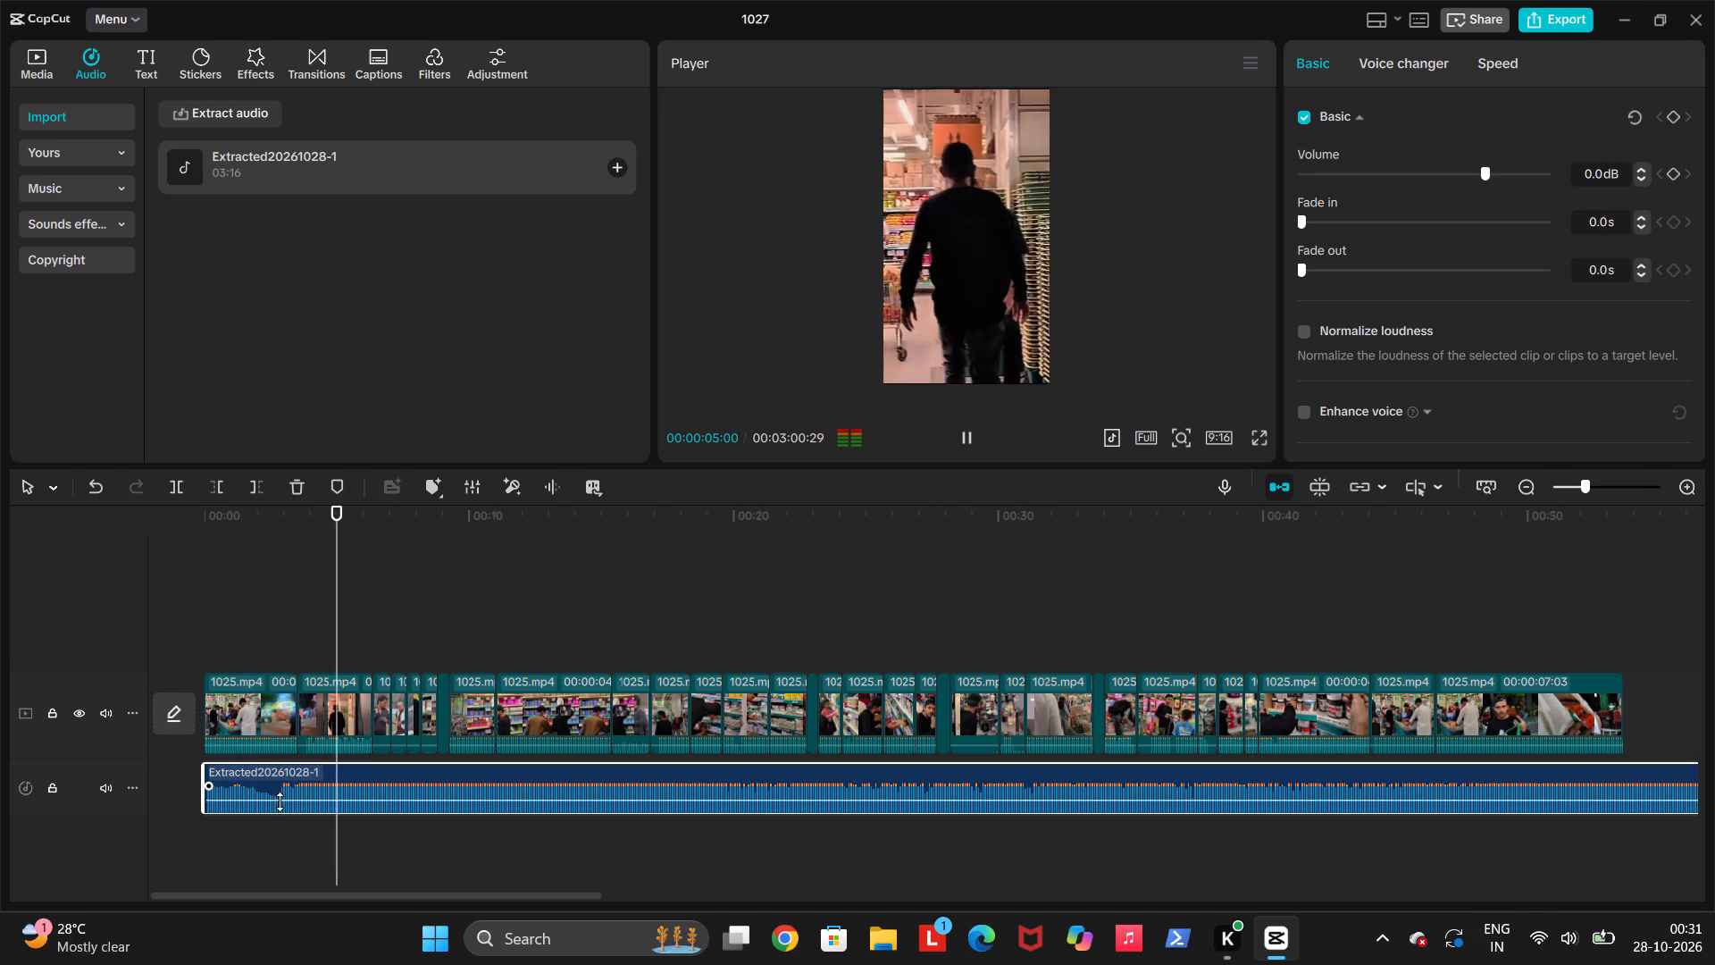
# Split the music clip at 00:00:03:16, where the second video clip begins.
pyautogui.press('Up')
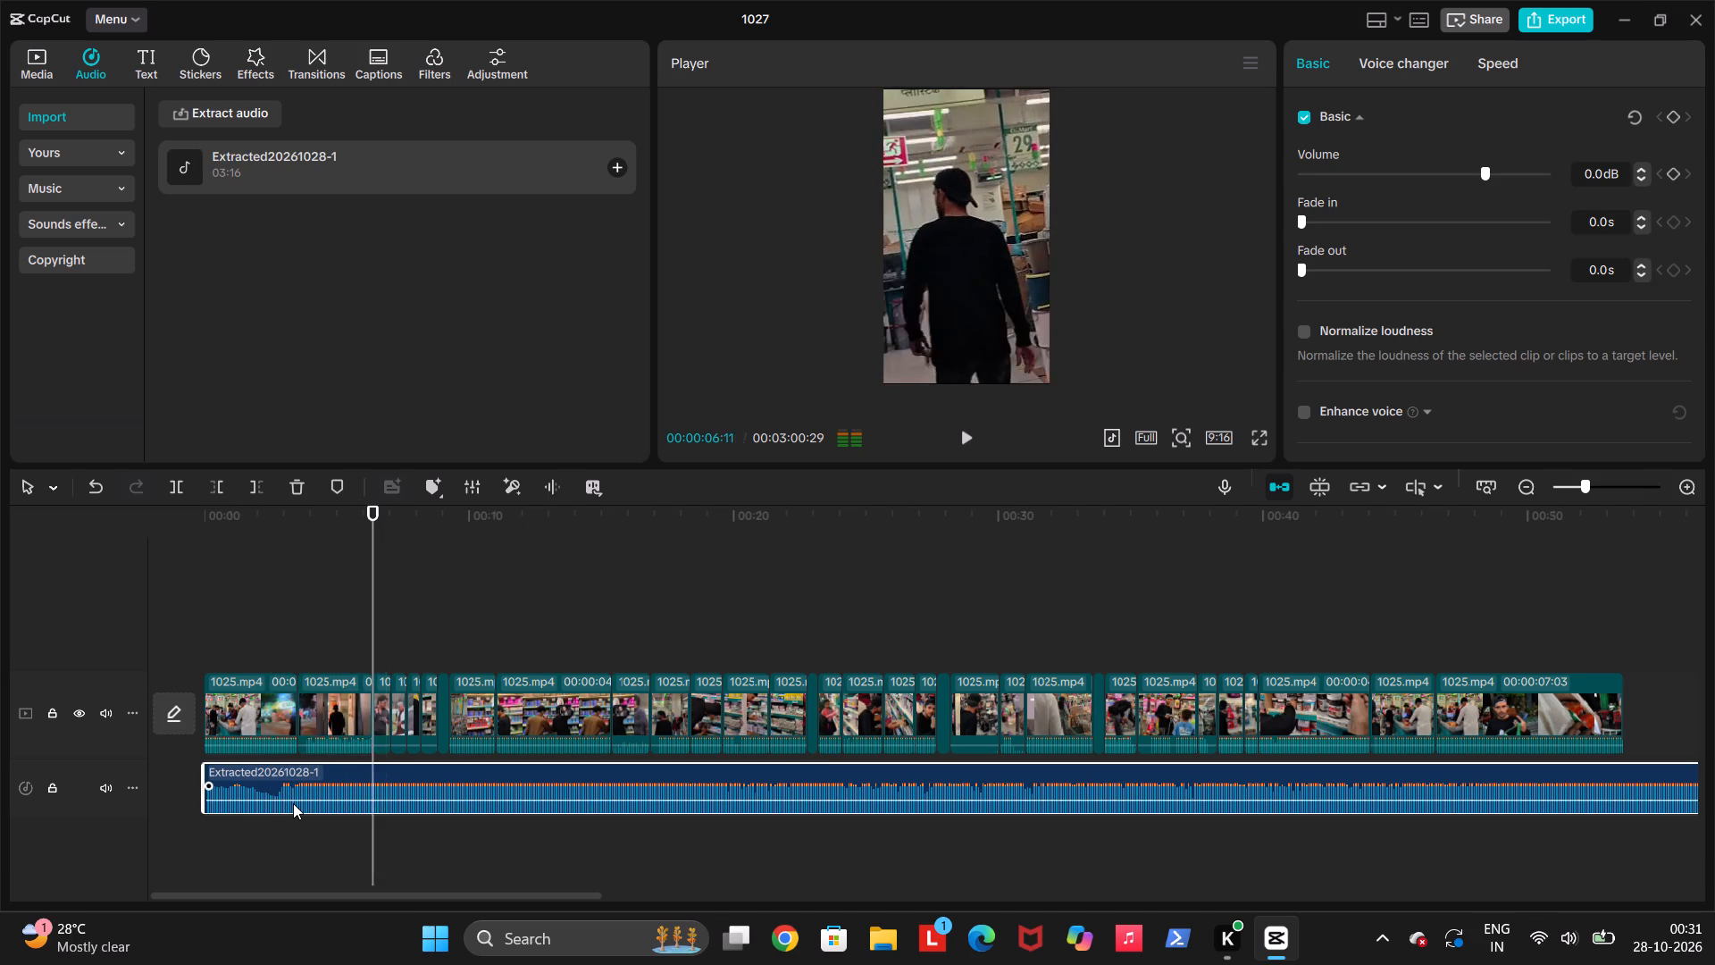
pyautogui.press('Up')
pyautogui.press('Up')
pyautogui.press('Down')
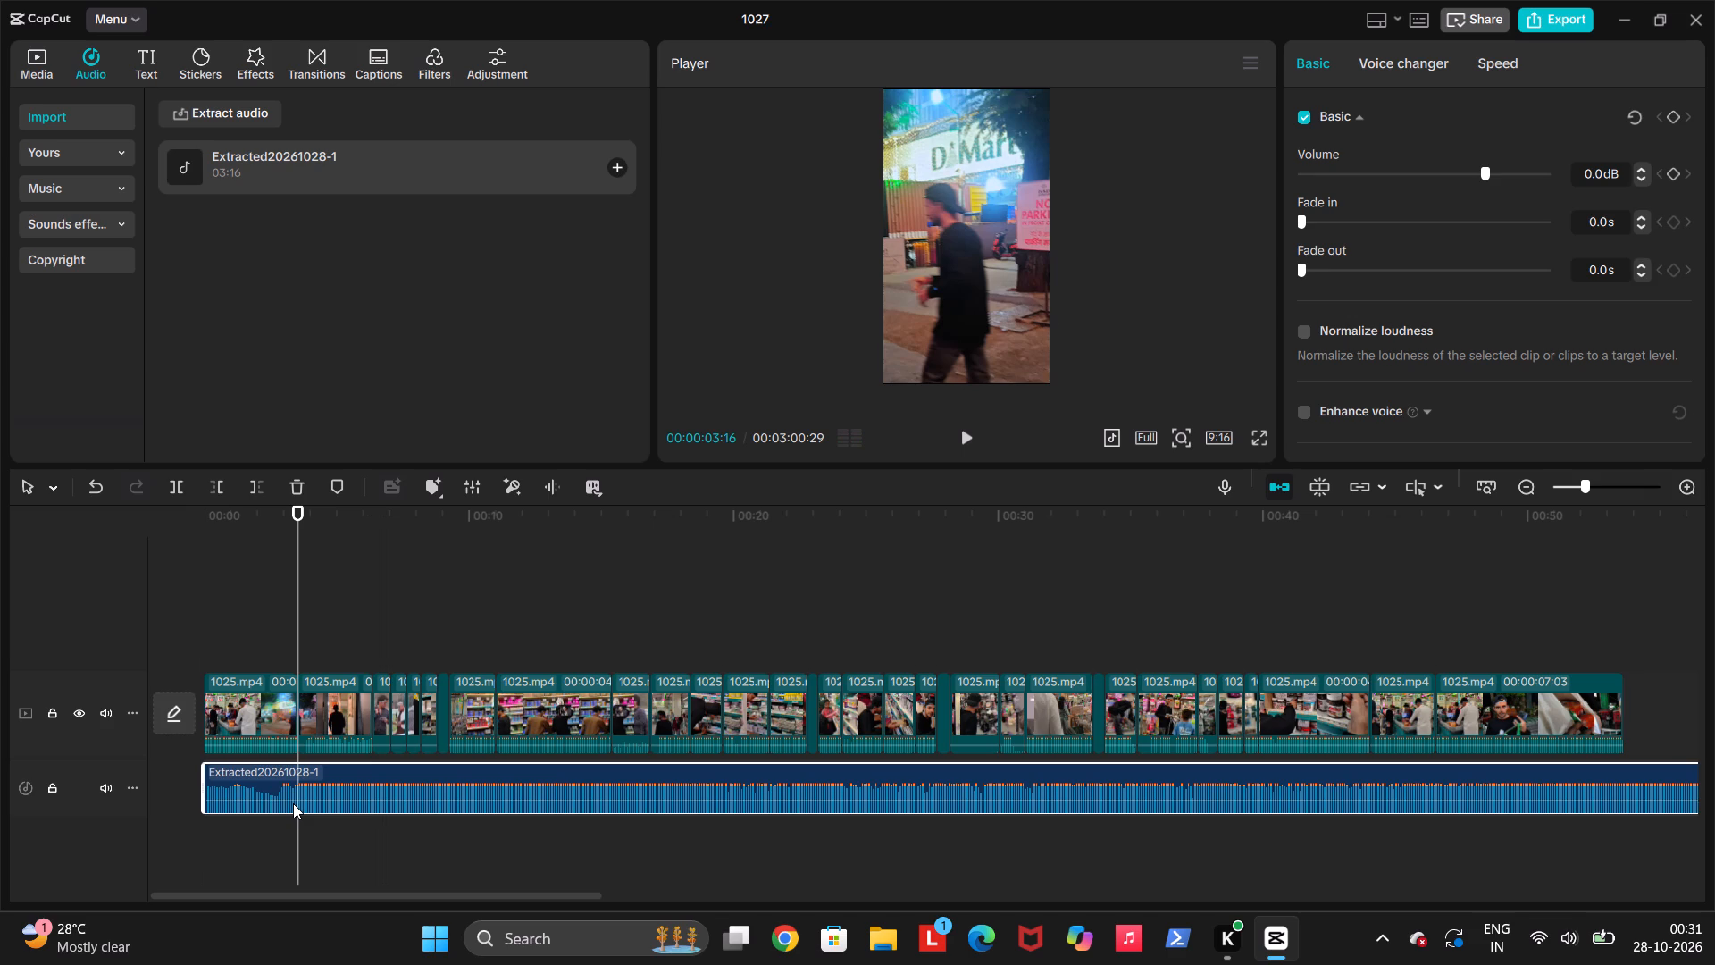
pyautogui.hotkey('ctrl', 'b')
# Play the opening from the timeline start up to the music split to check the audio.
pyautogui.press('space')
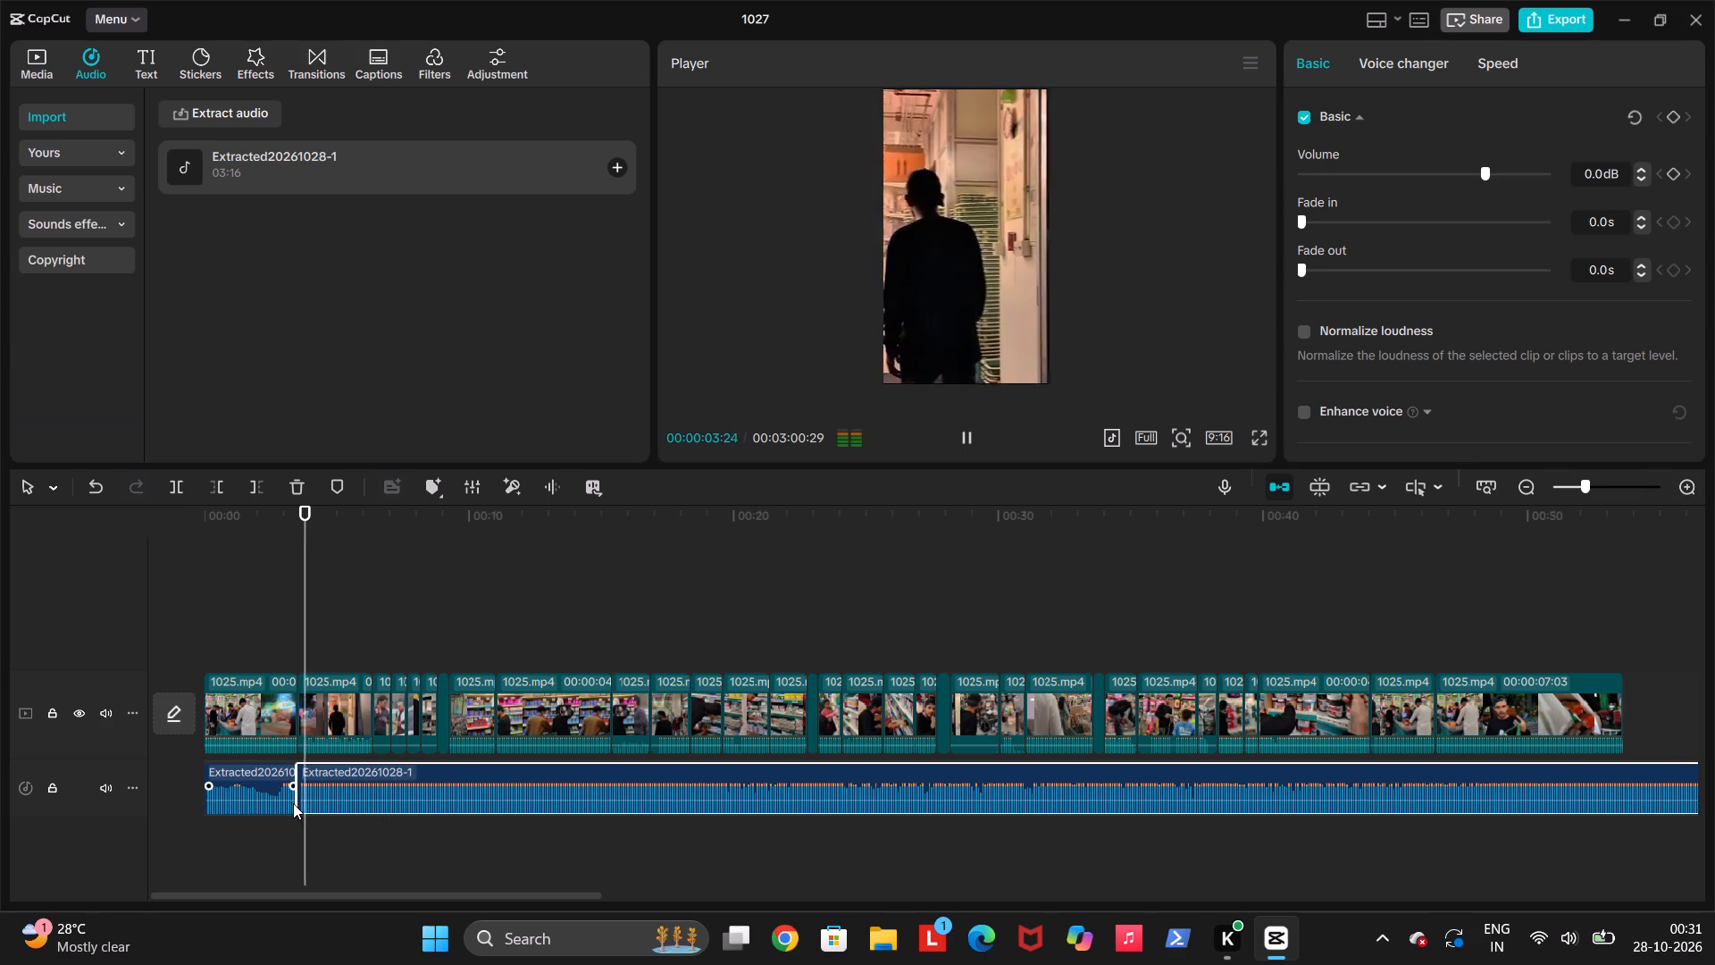
pyautogui.press('Up')
pyautogui.press('Up')
pyautogui.press('space')
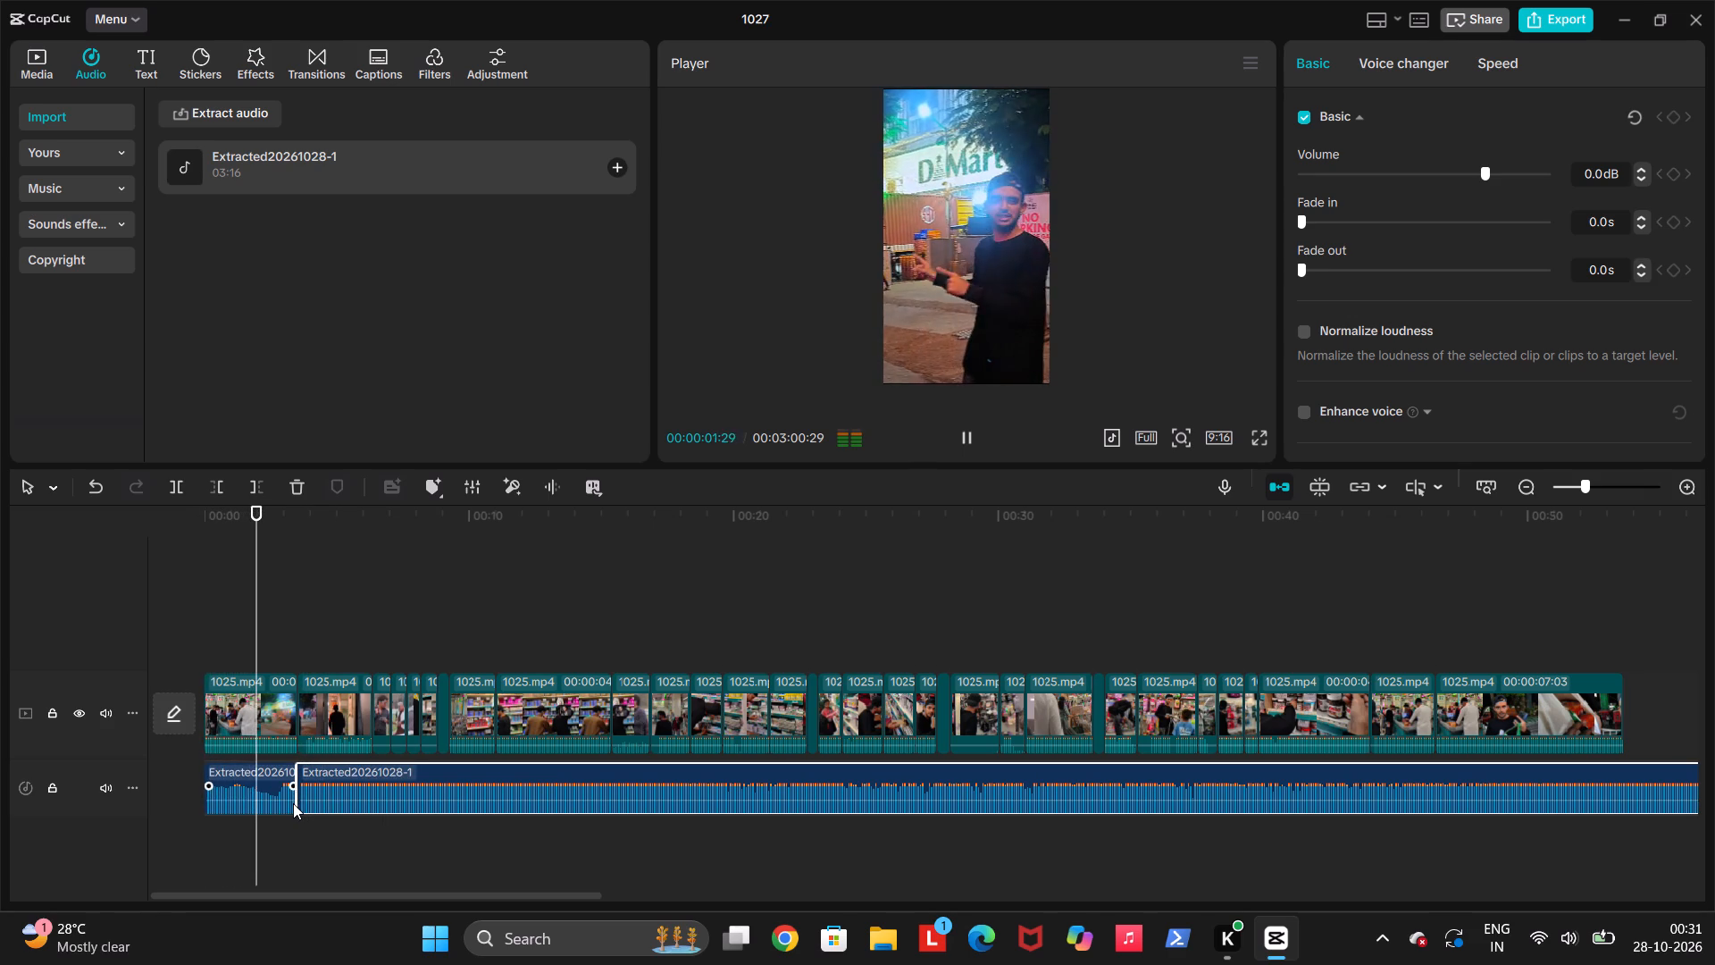
pyautogui.press('space')
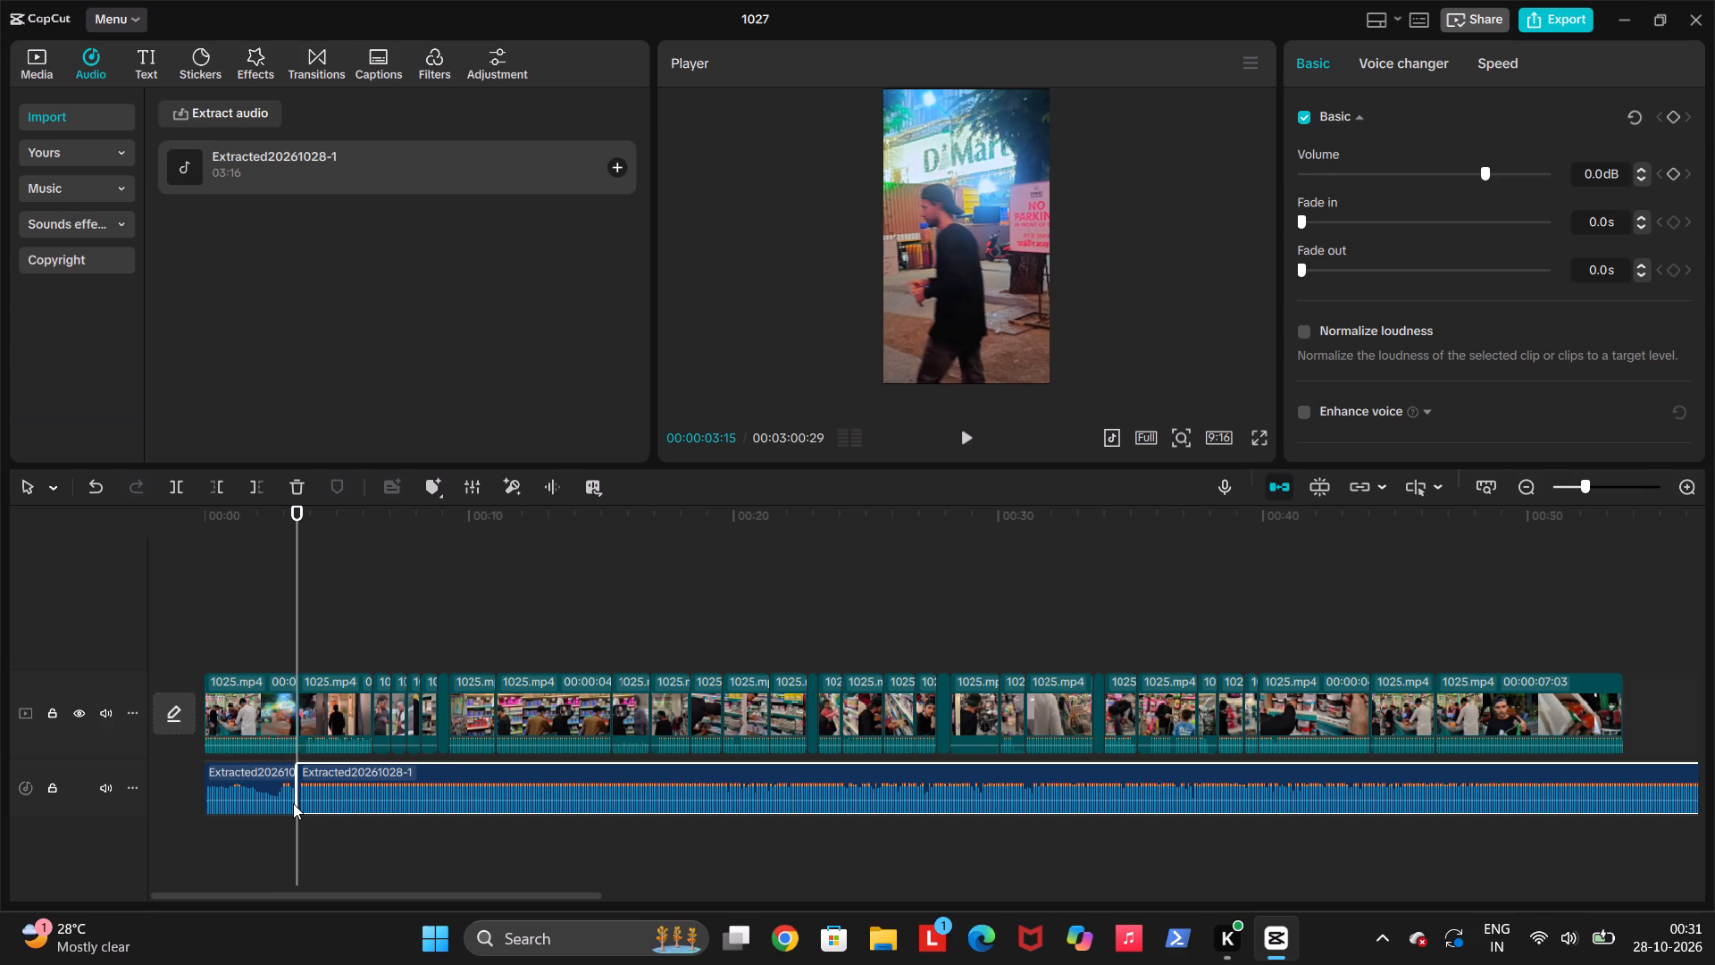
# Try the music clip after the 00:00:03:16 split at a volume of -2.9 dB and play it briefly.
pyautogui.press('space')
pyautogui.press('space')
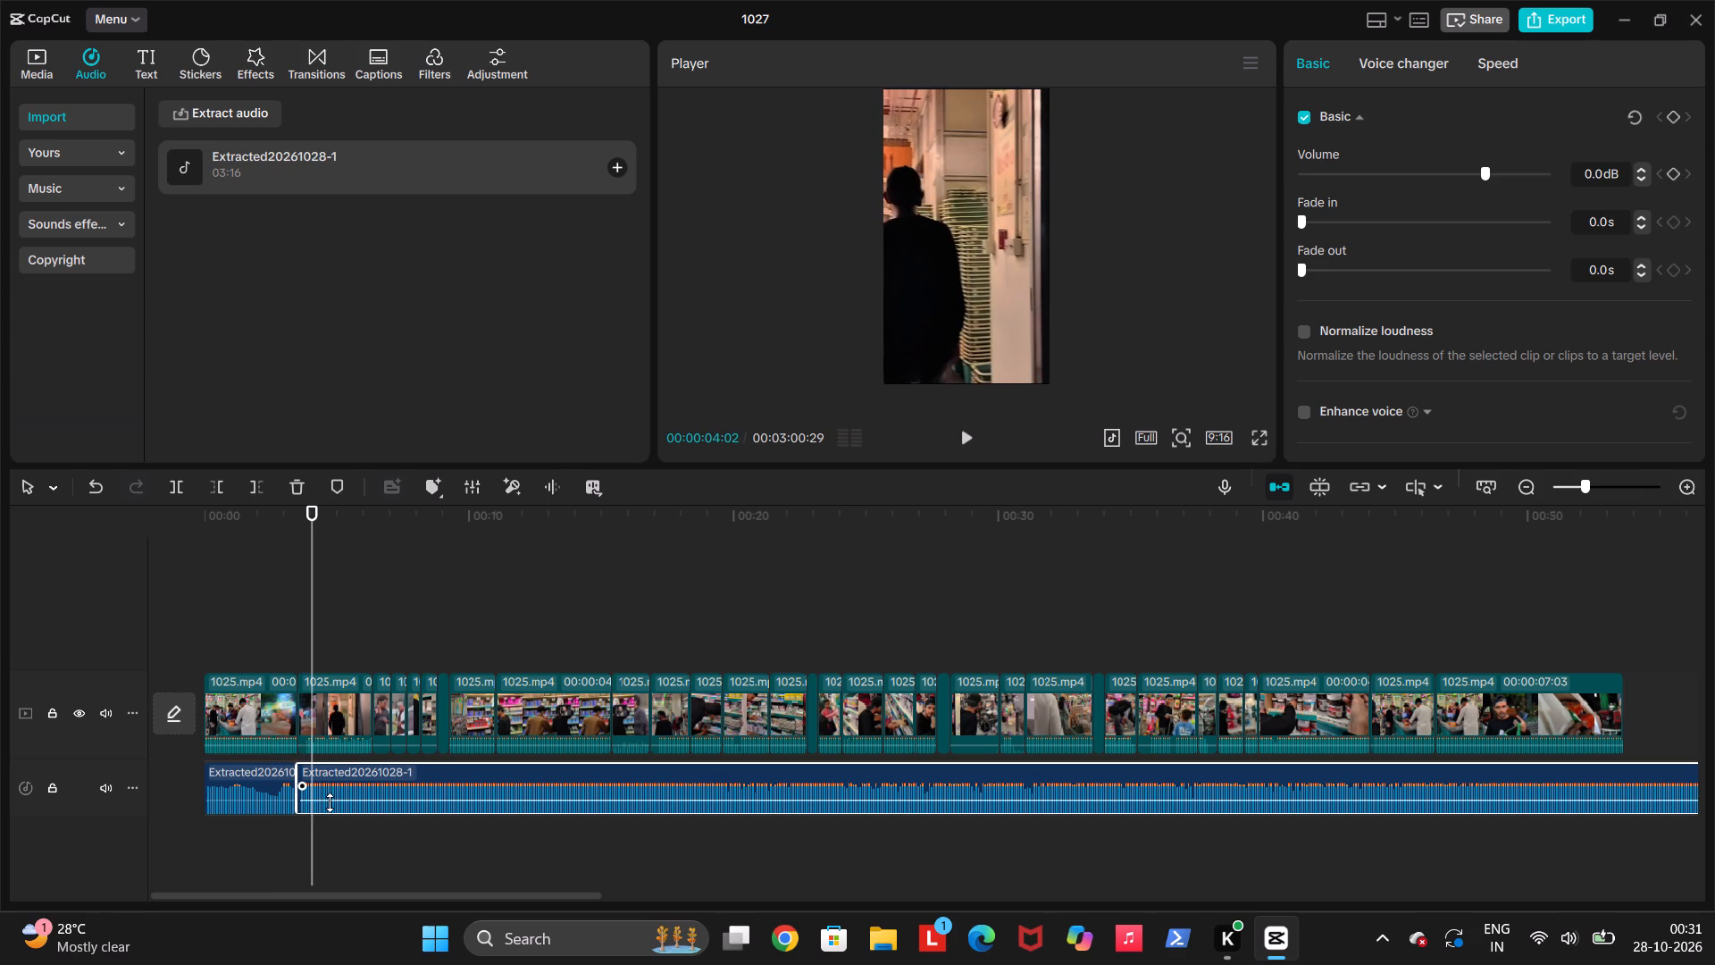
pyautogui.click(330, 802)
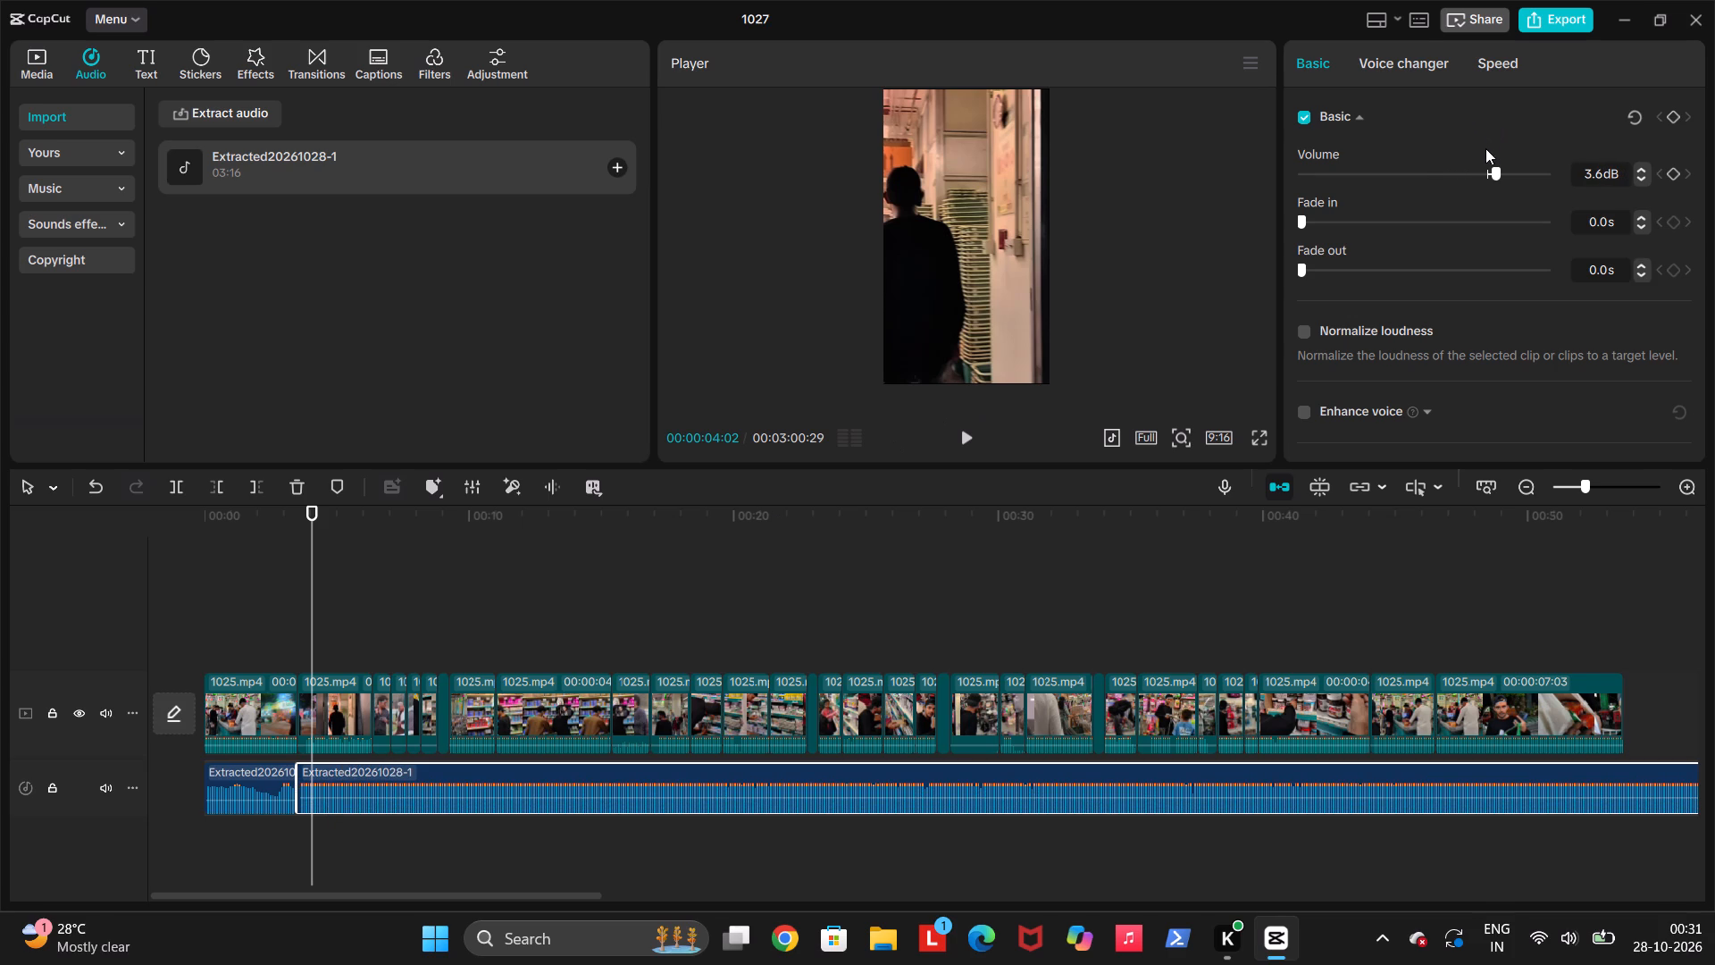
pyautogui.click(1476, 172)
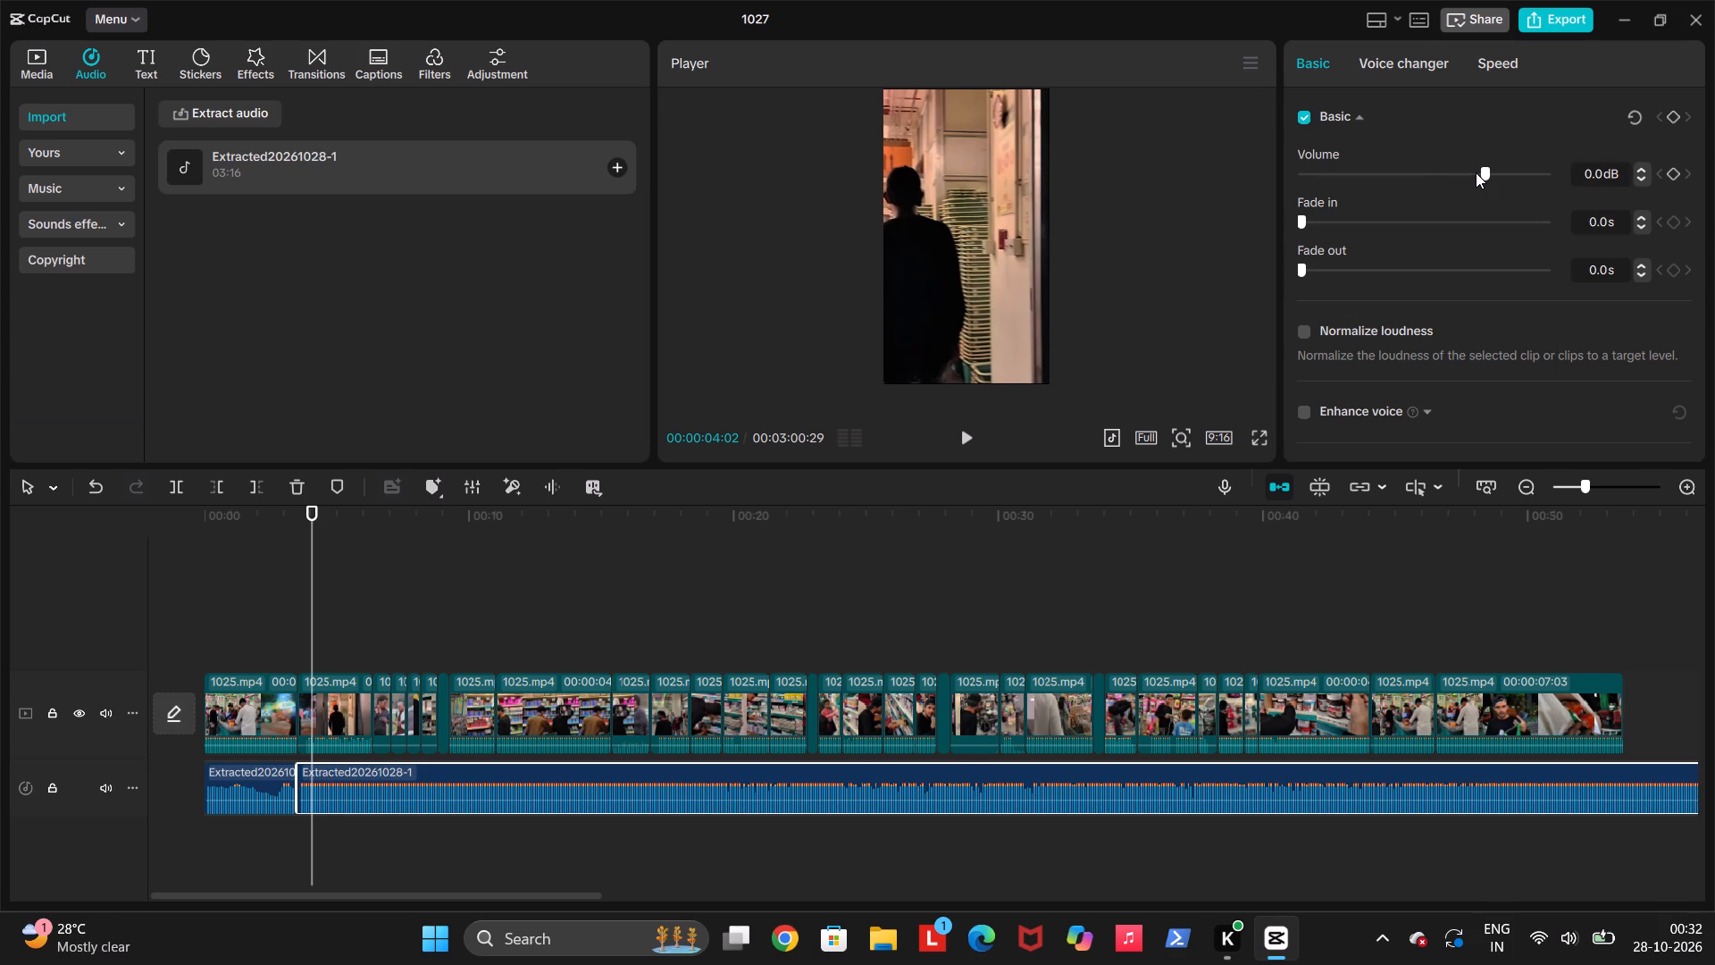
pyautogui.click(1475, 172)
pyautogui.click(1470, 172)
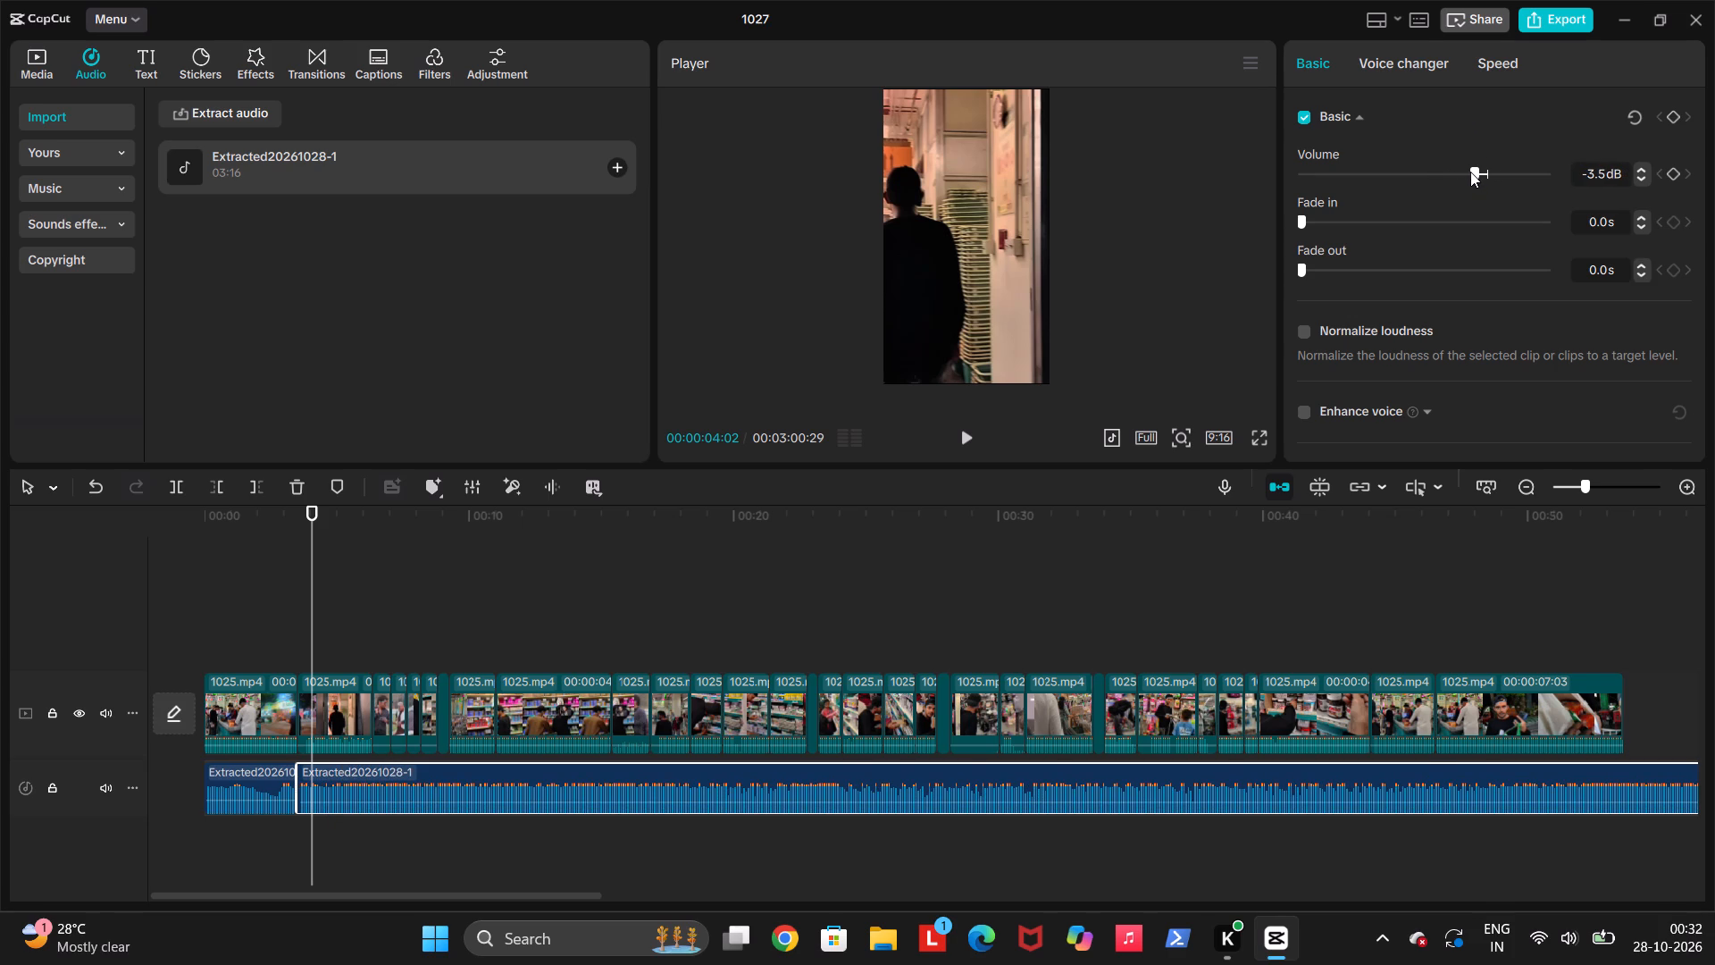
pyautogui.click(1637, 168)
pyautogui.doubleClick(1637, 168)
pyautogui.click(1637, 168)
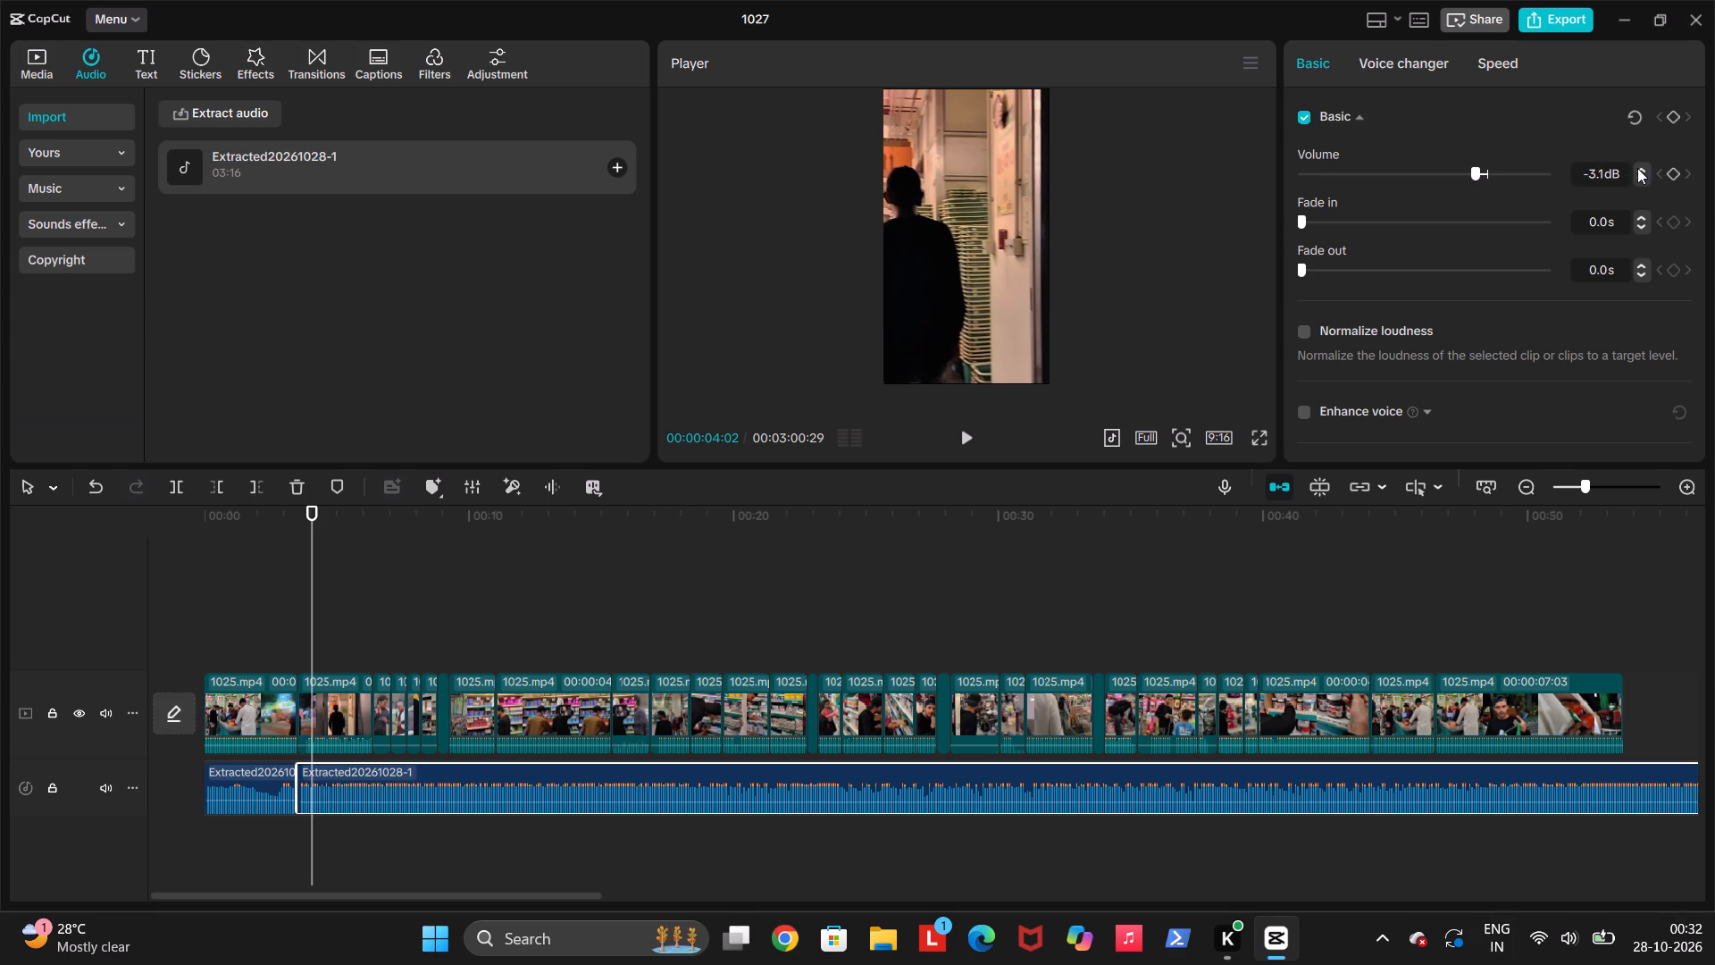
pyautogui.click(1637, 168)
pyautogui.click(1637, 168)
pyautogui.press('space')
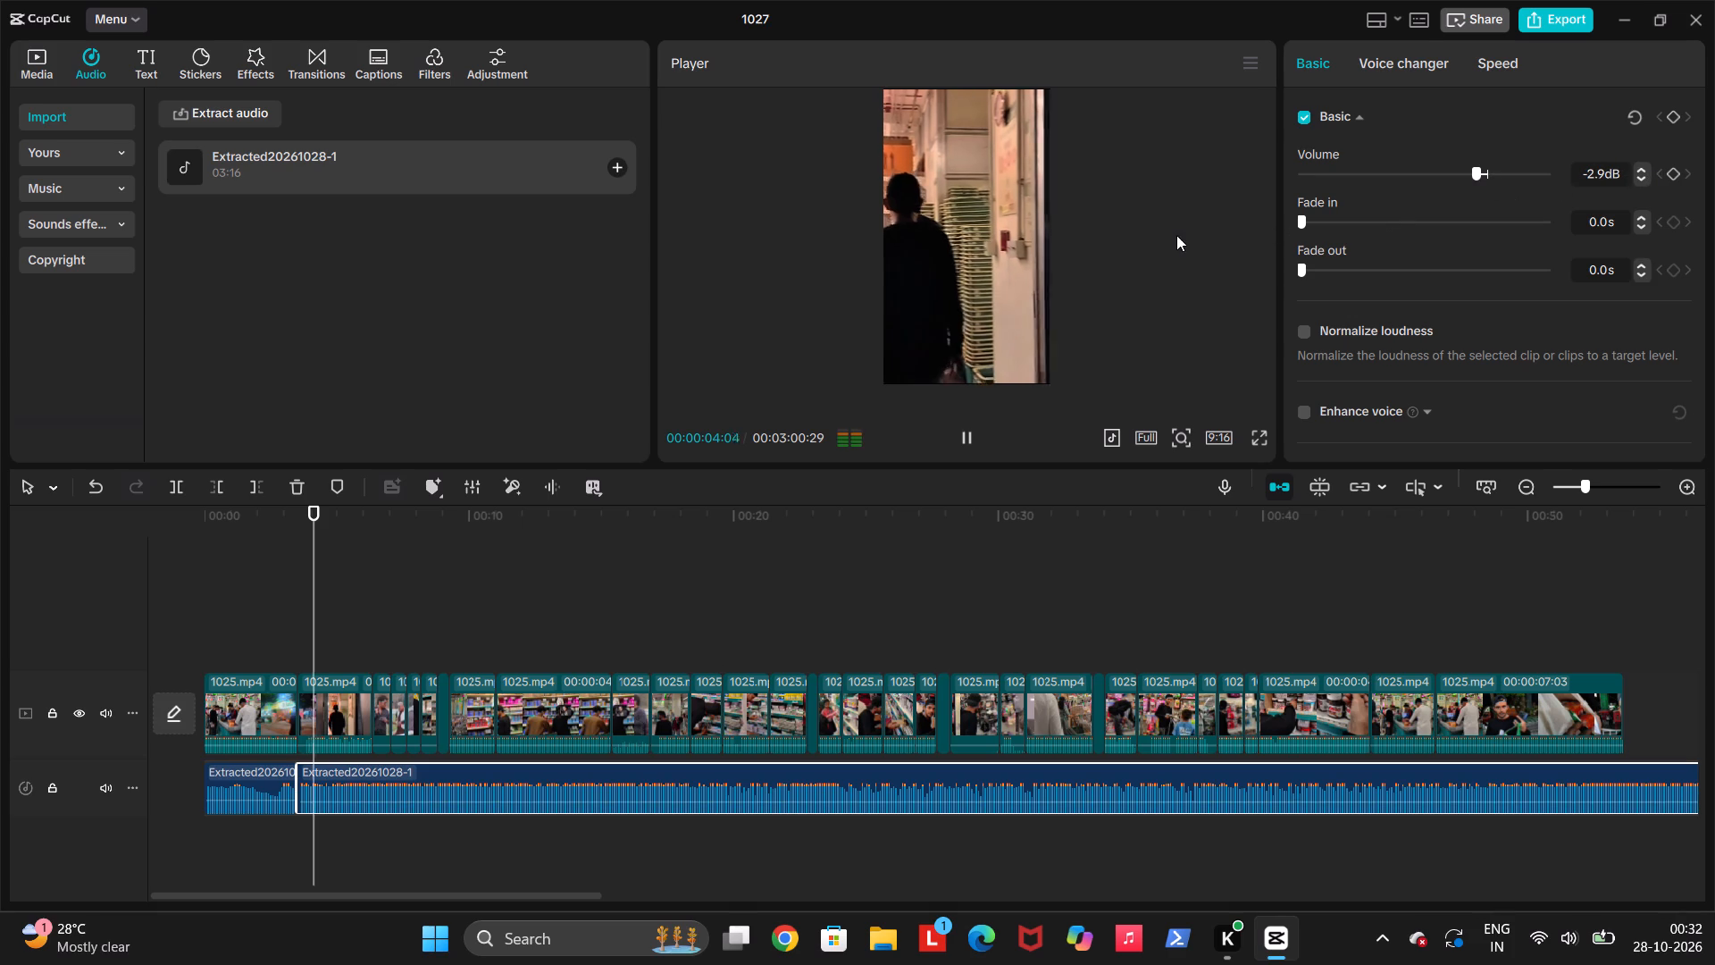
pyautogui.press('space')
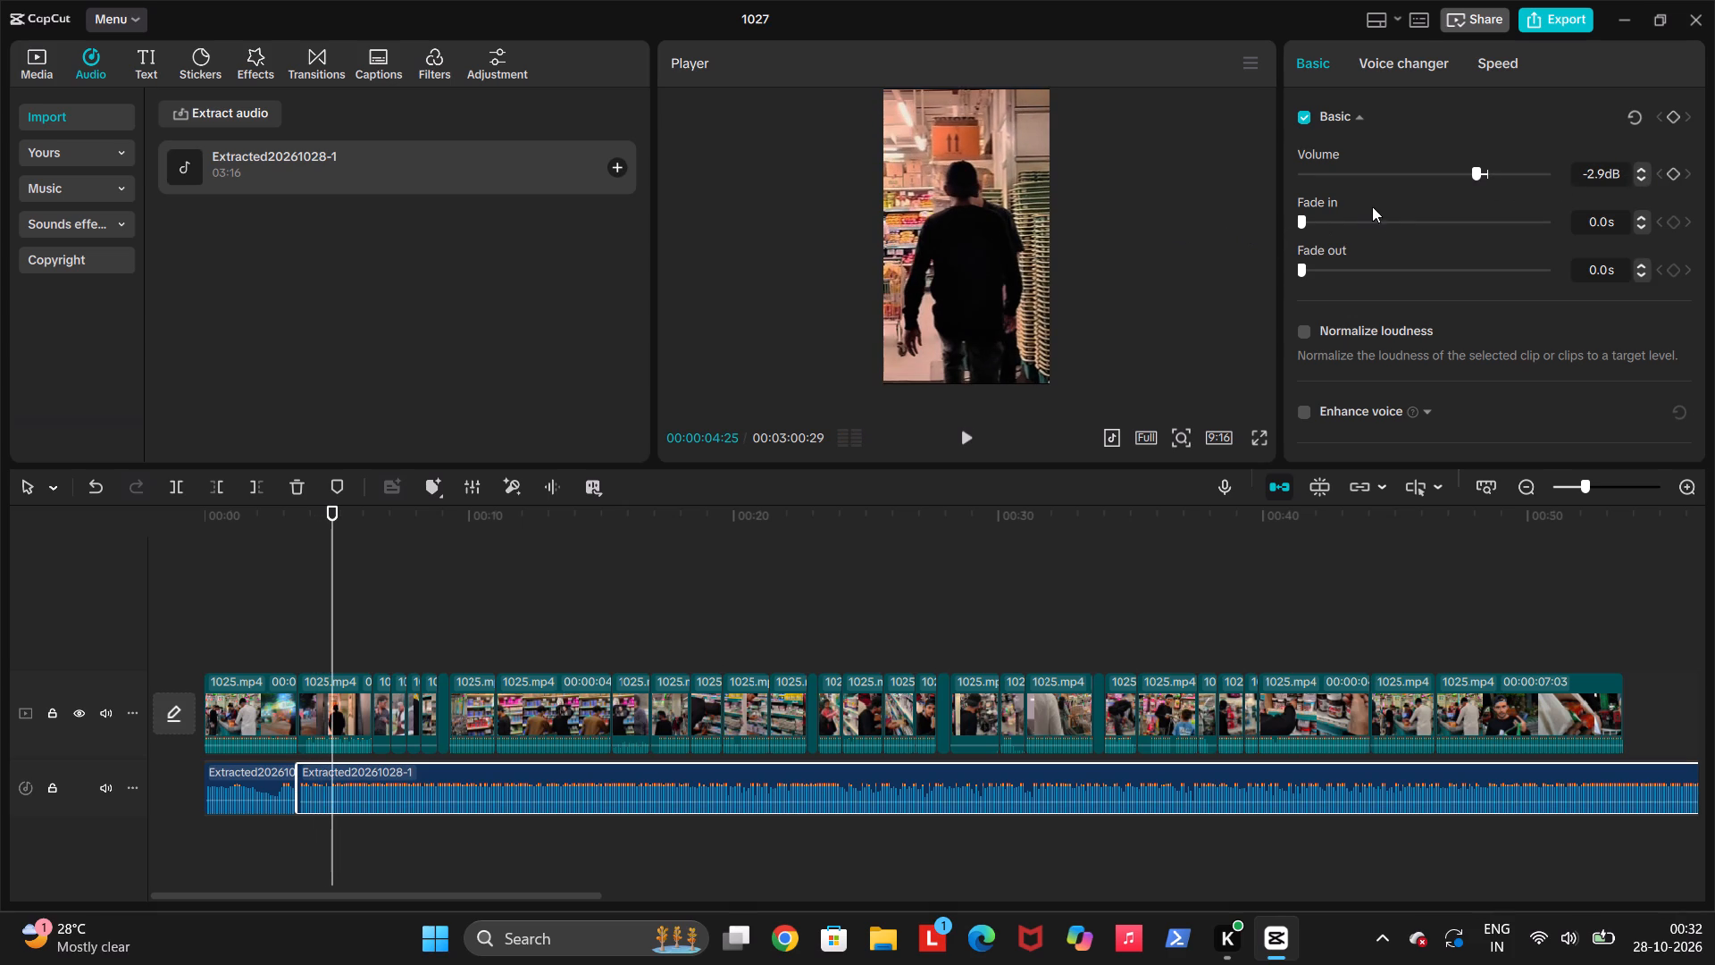
# Set the volume of the music after the first split to -5.2 dB and play the edit from near the start.
pyautogui.click(1462, 174)
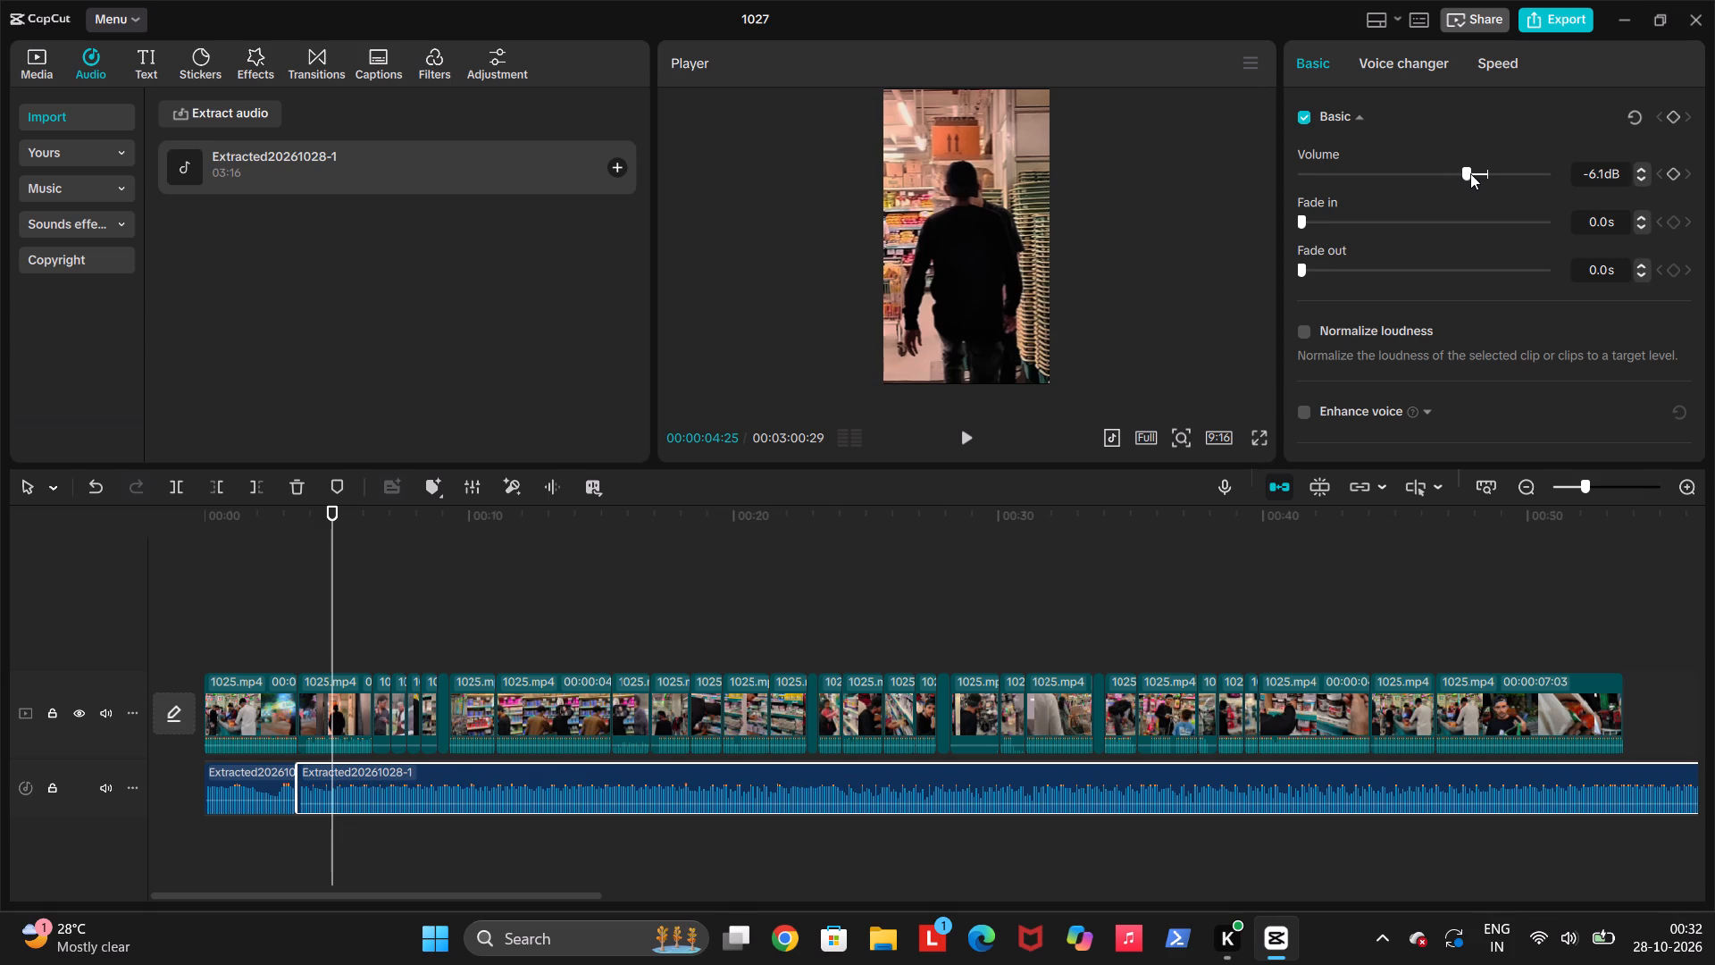
pyautogui.click(1465, 176)
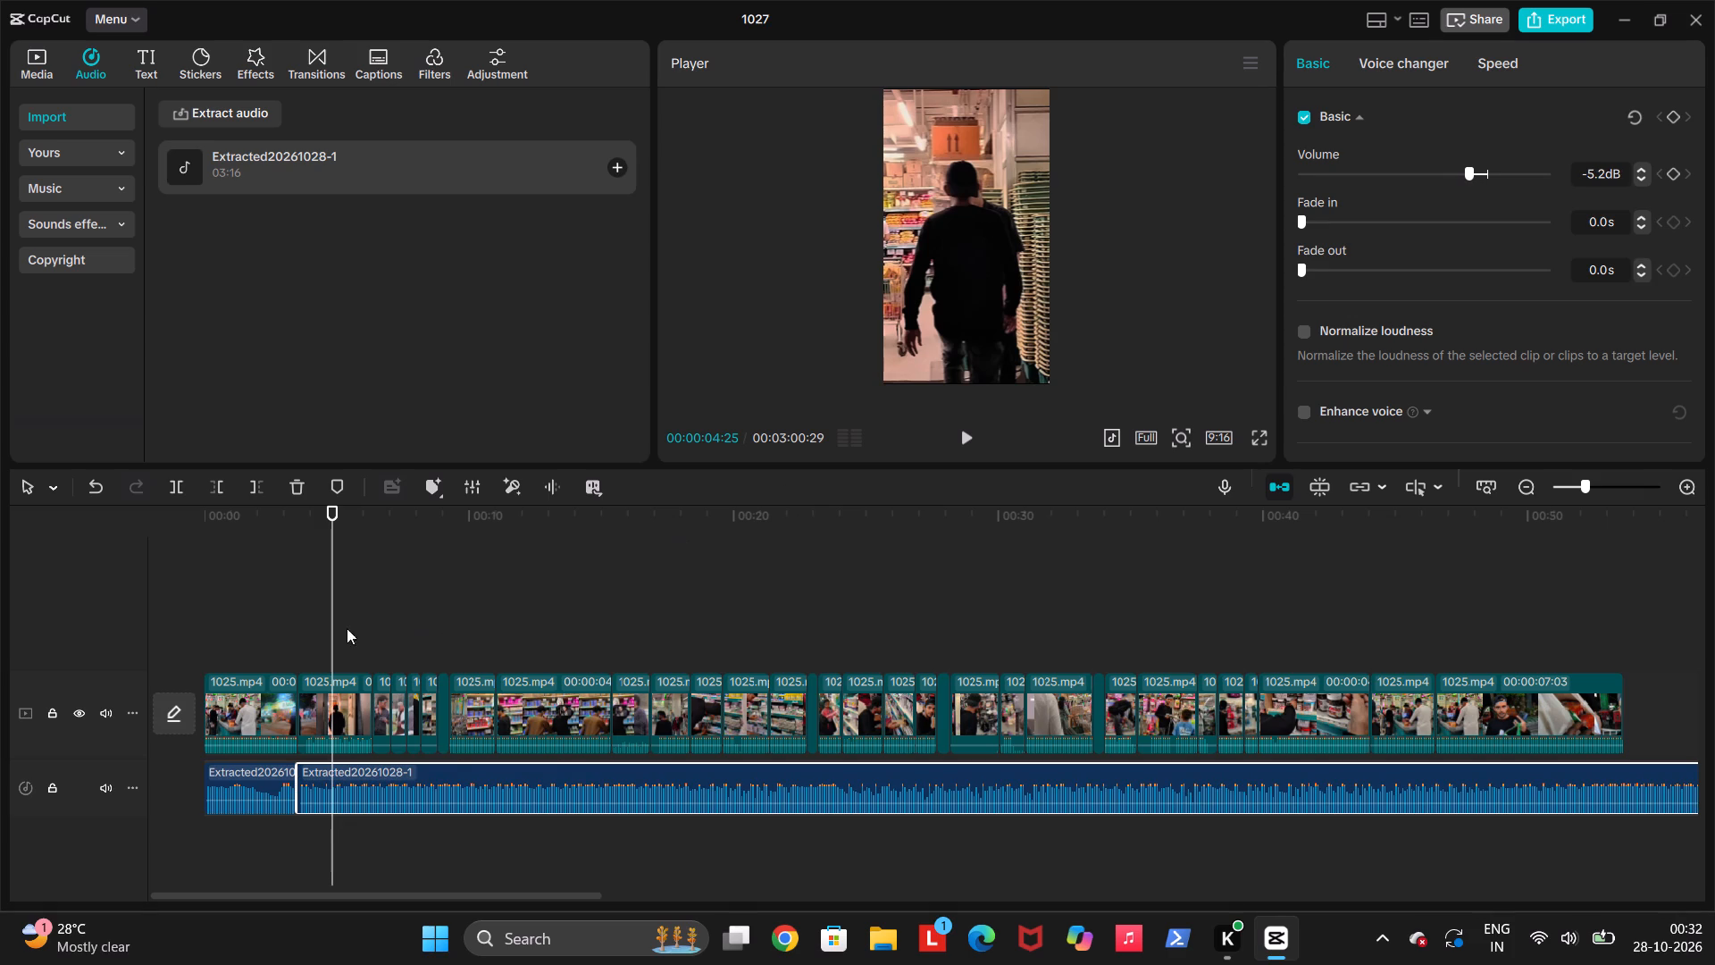
pyautogui.click(213, 632)
pyautogui.press('space')
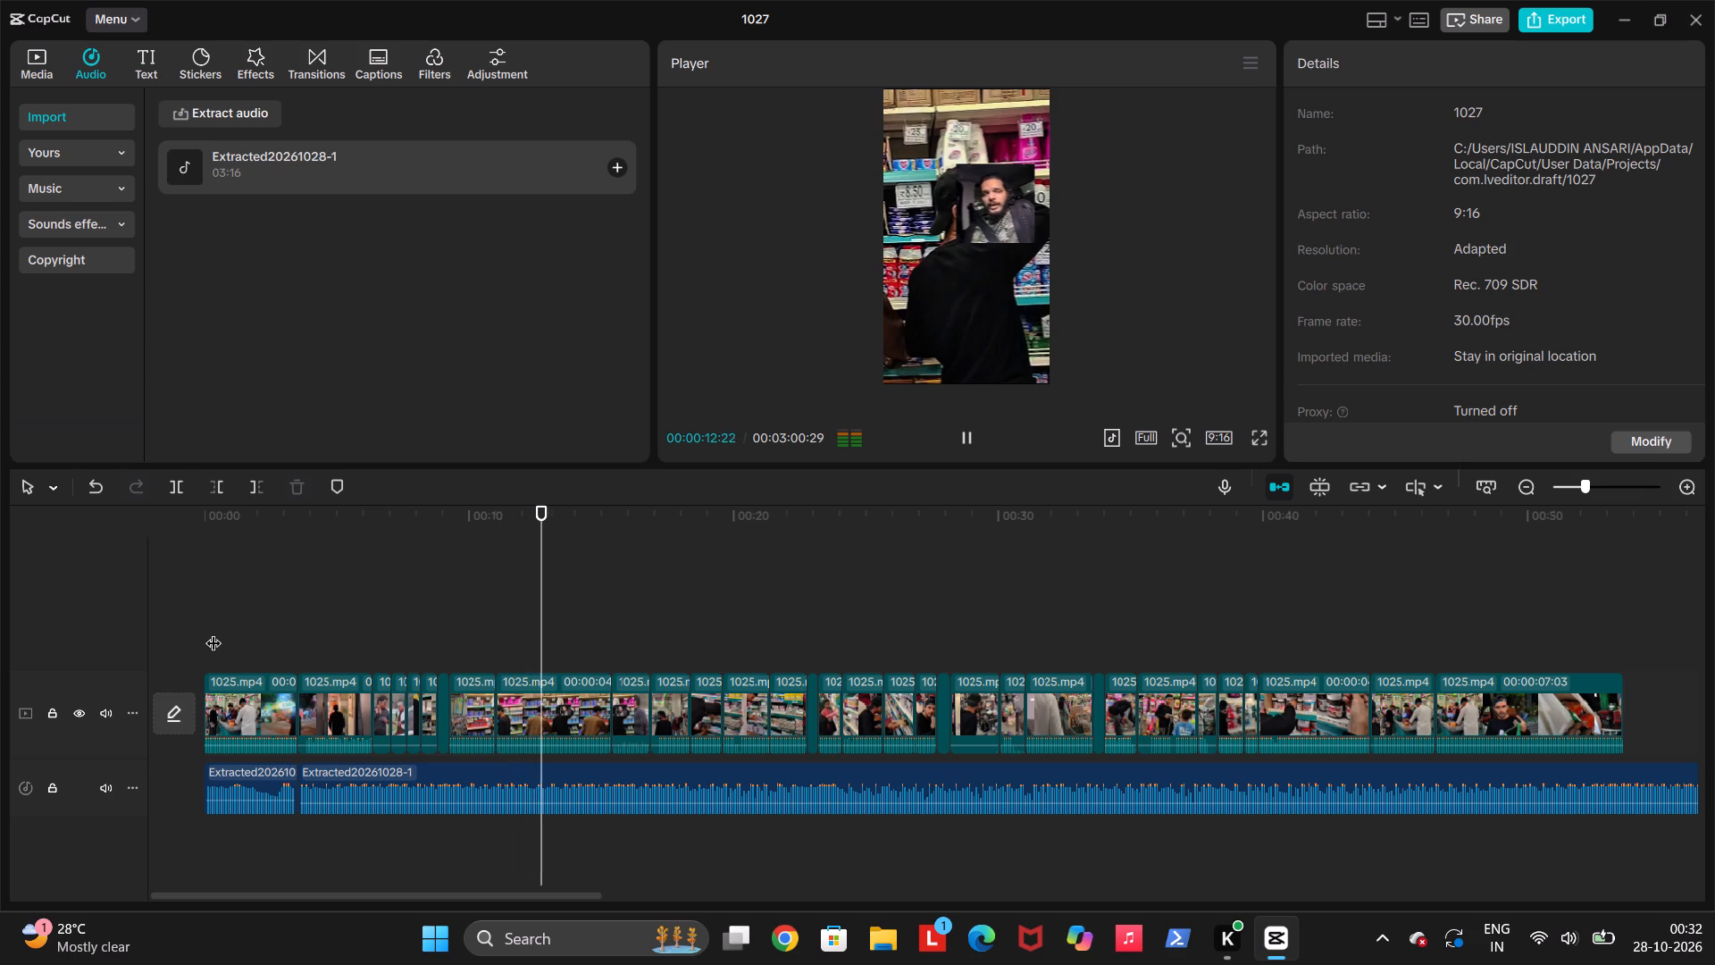
# Find the video cut at 00:00:09:08 by playing around it, and split the music clip there.
pyautogui.click(458, 645)
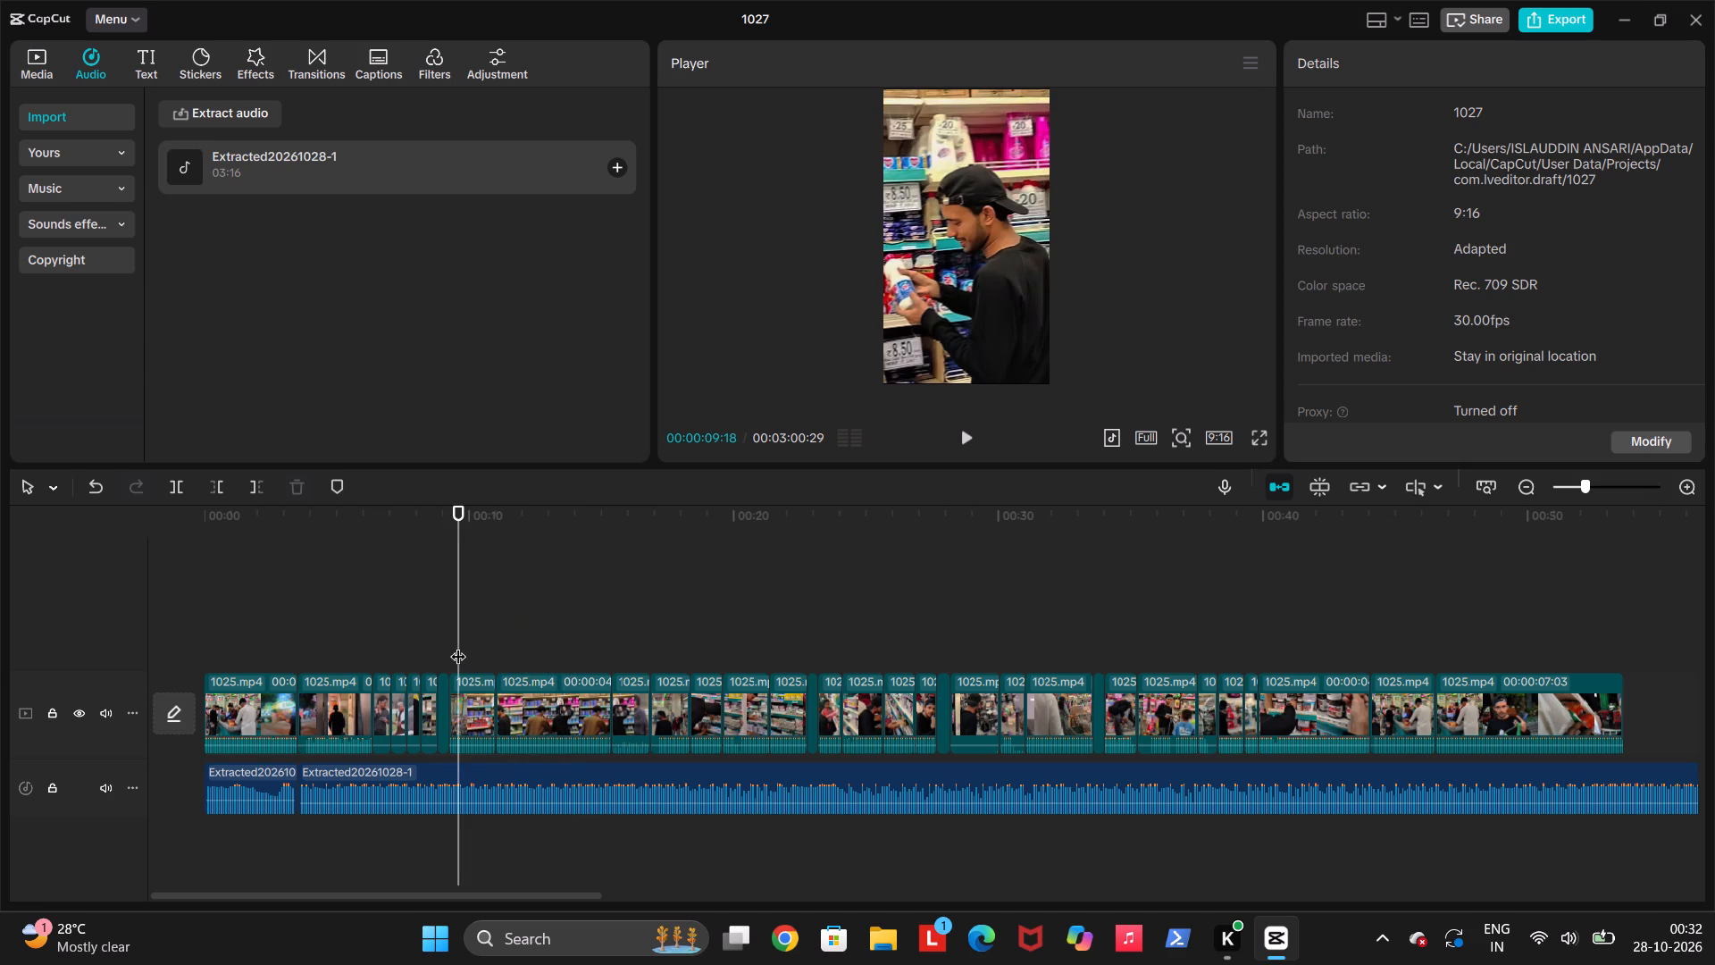
pyautogui.press('Up')
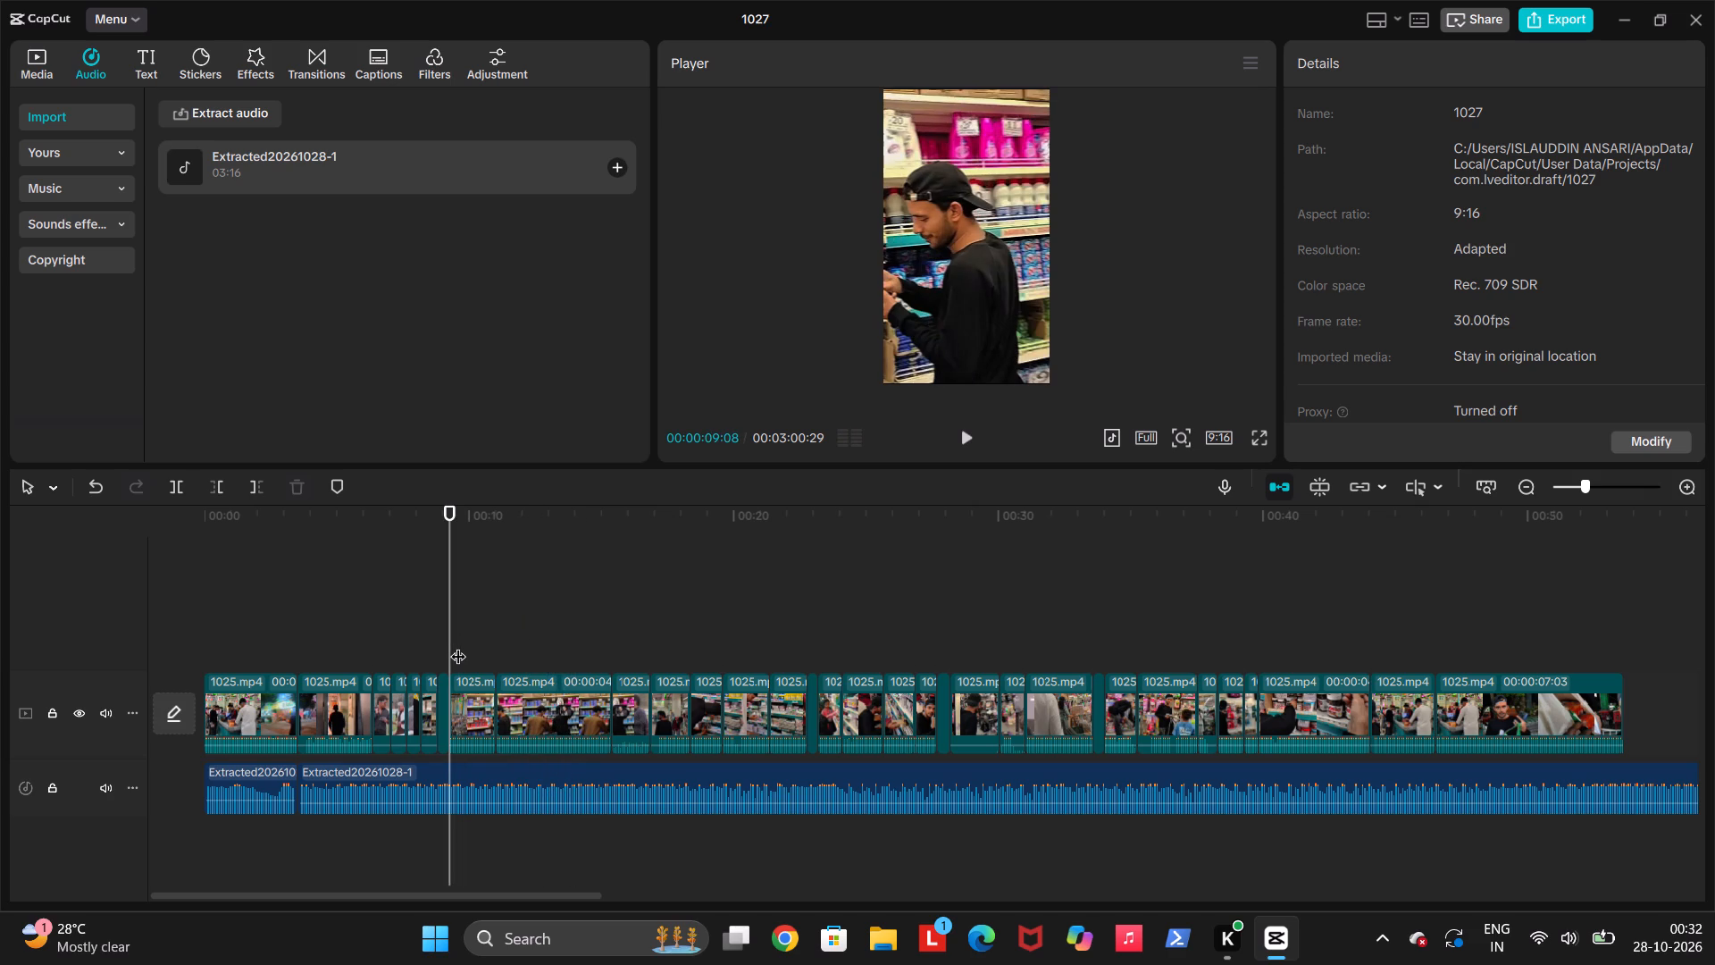
pyautogui.press('Up')
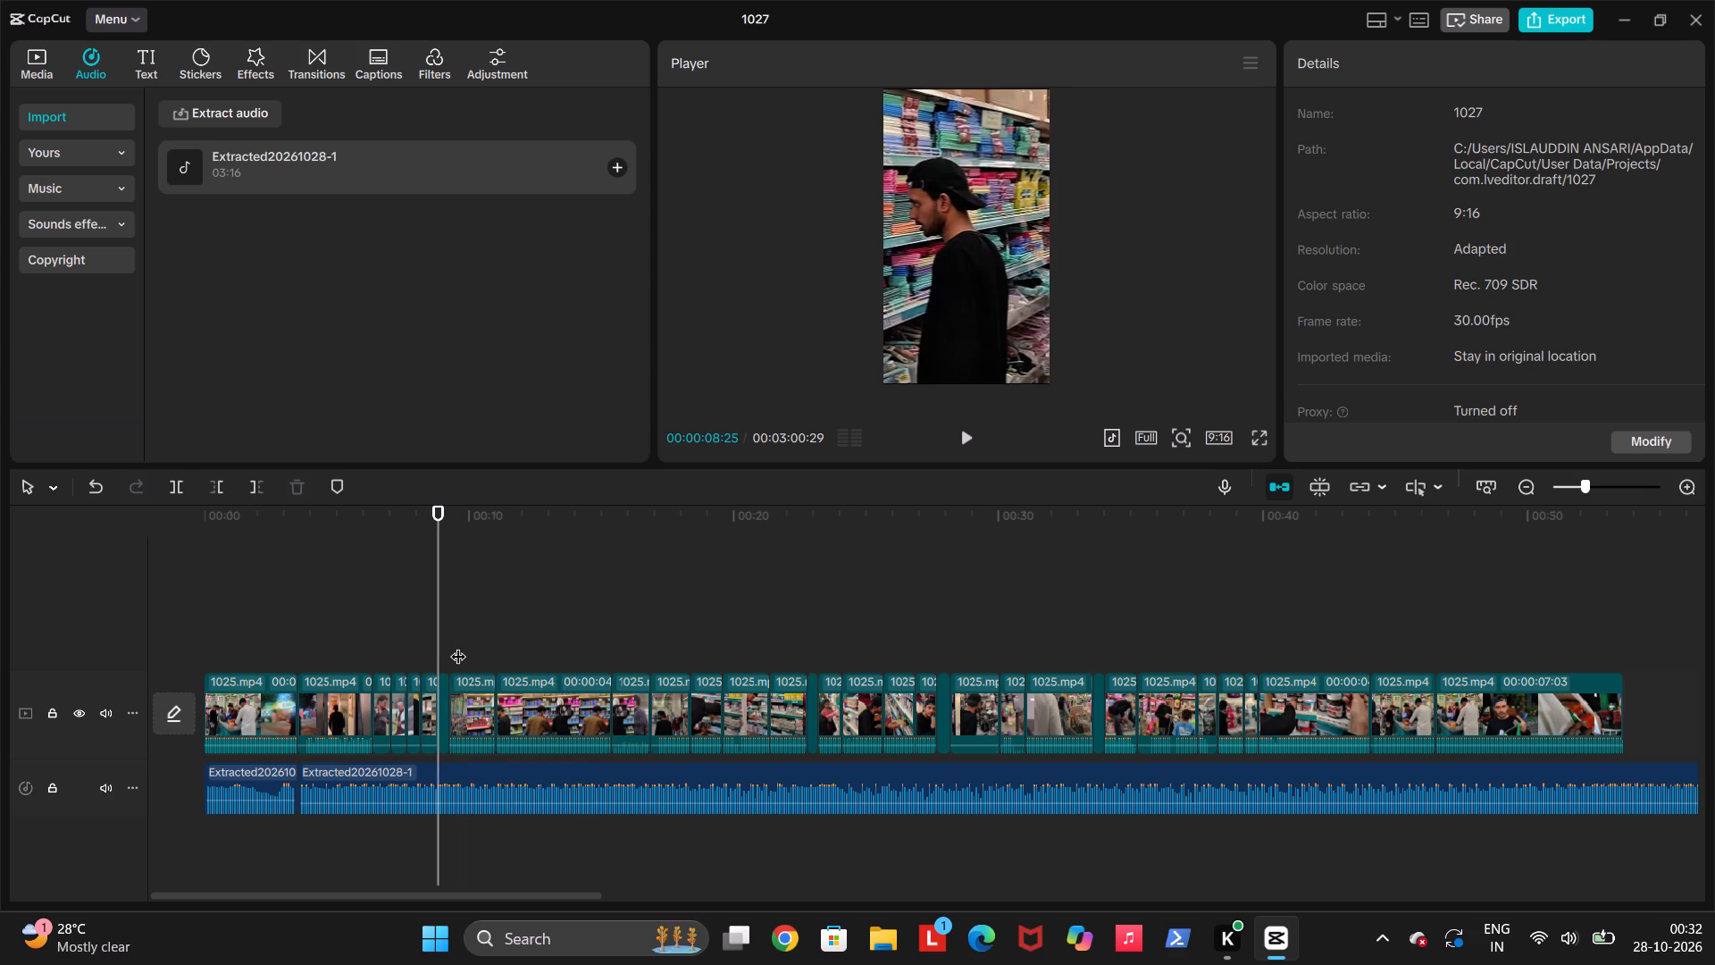
pyautogui.press('space')
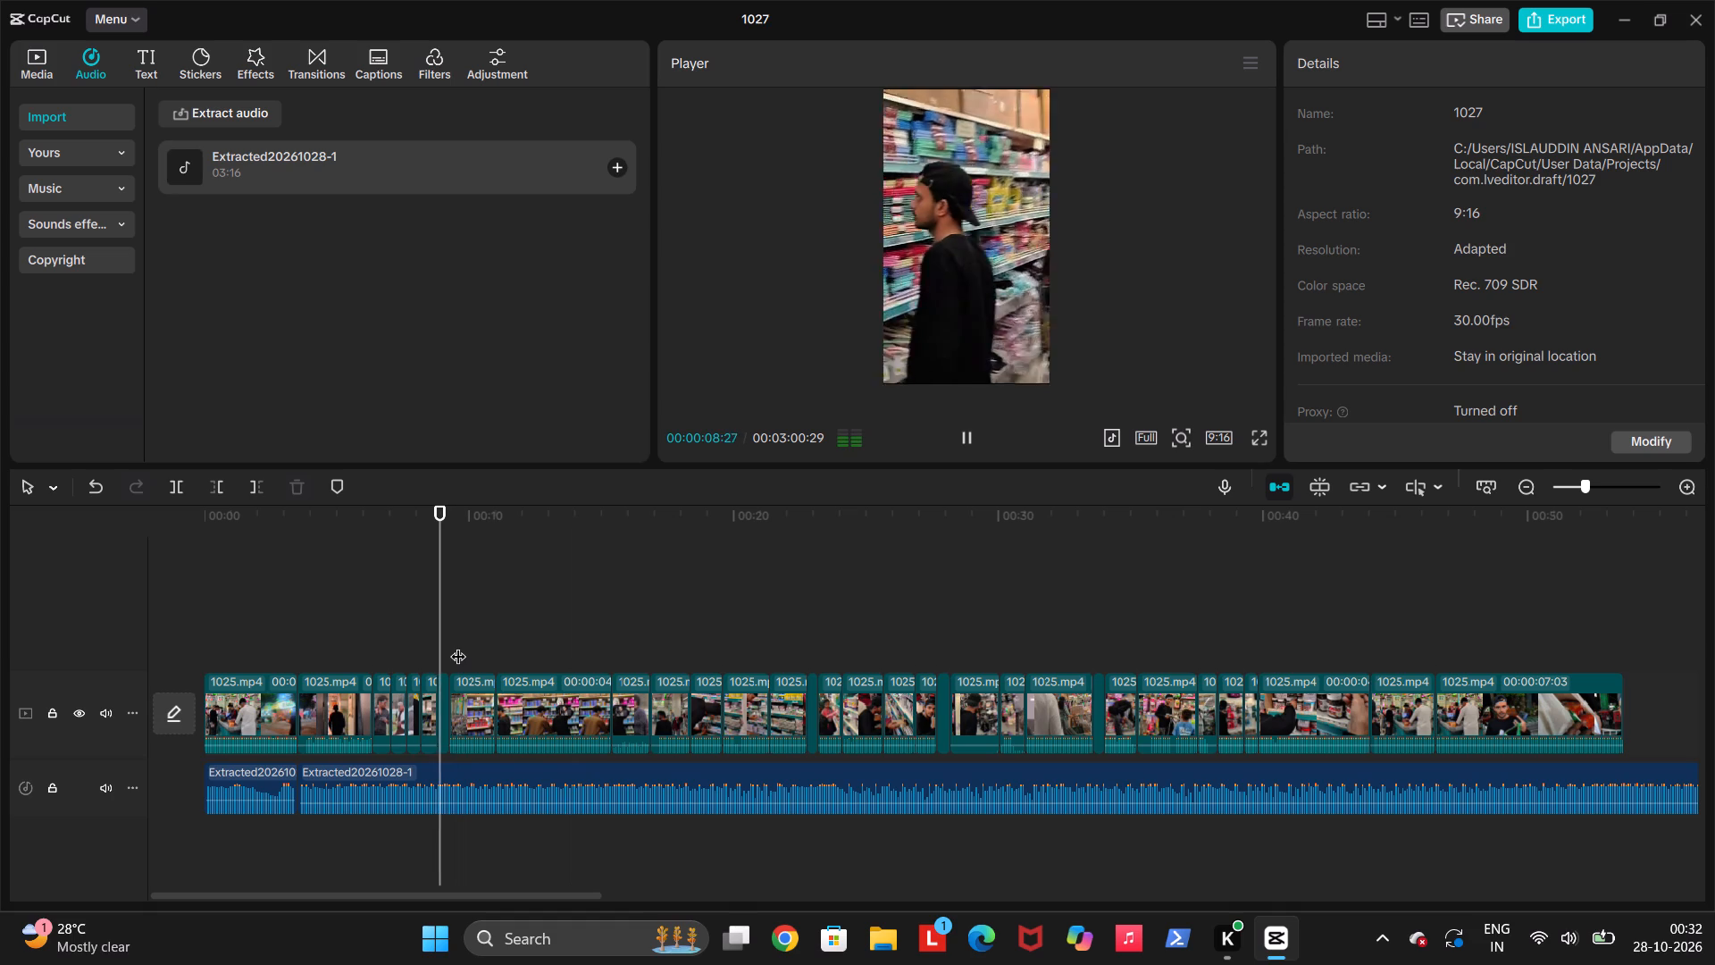
pyautogui.press('space')
pyautogui.press('space')
pyautogui.press('space')
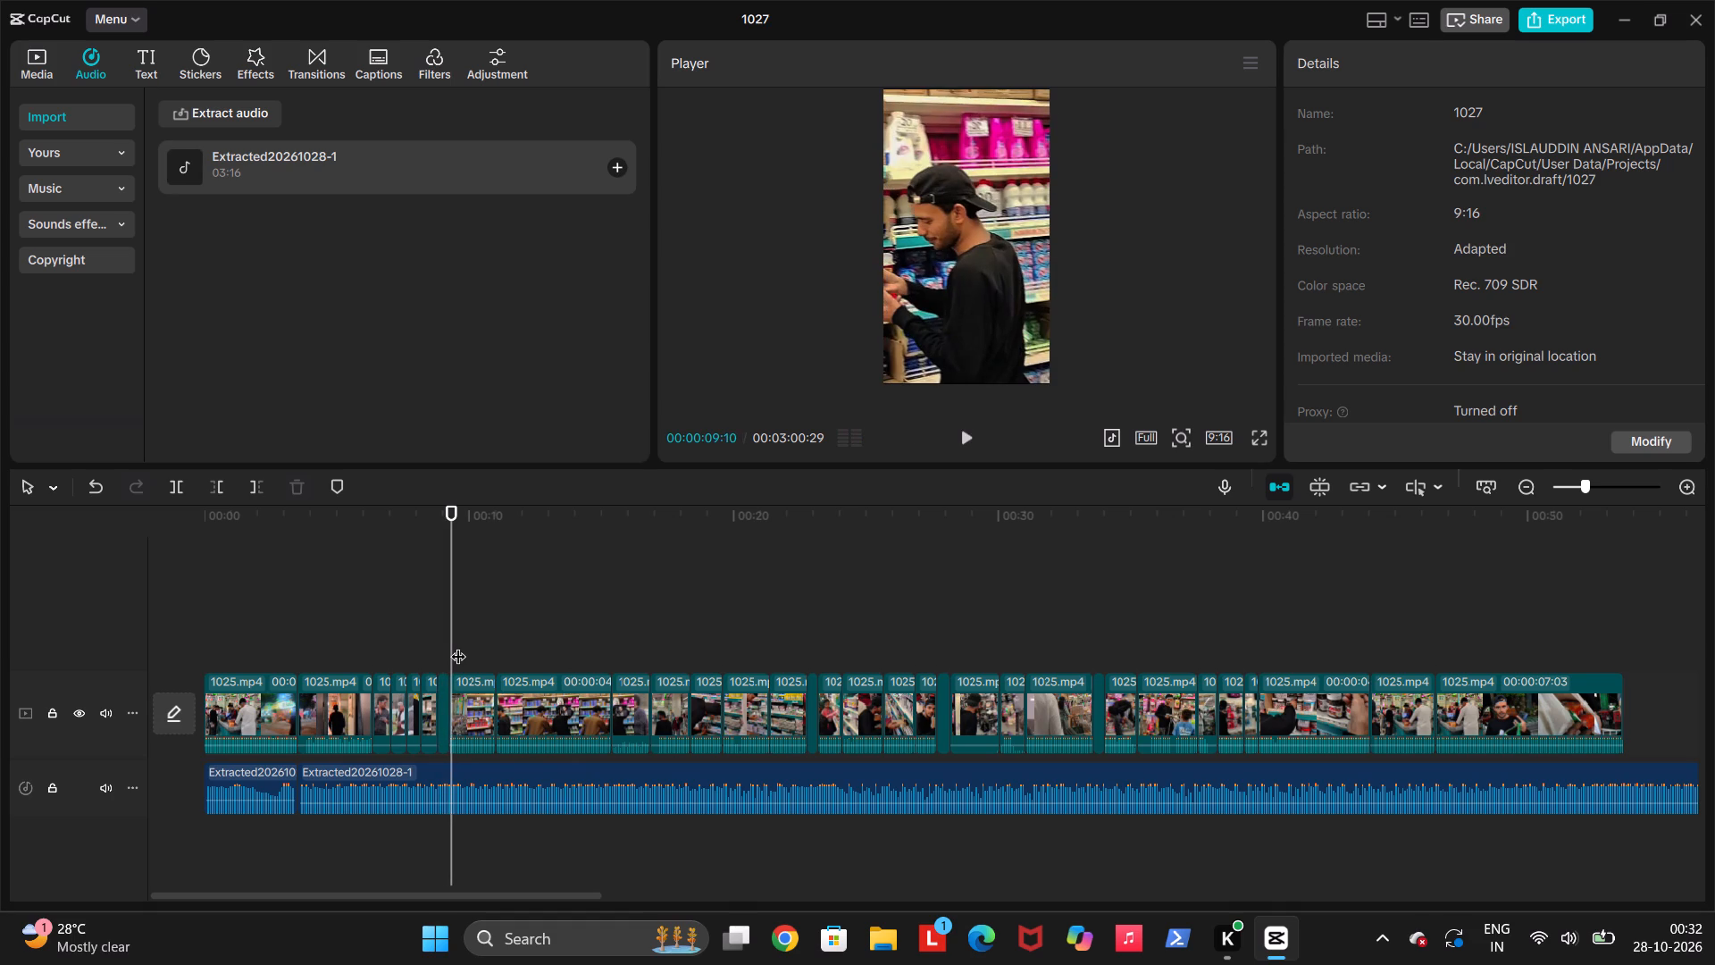
pyautogui.press('Up')
pyautogui.press('Up')
pyautogui.press('Down')
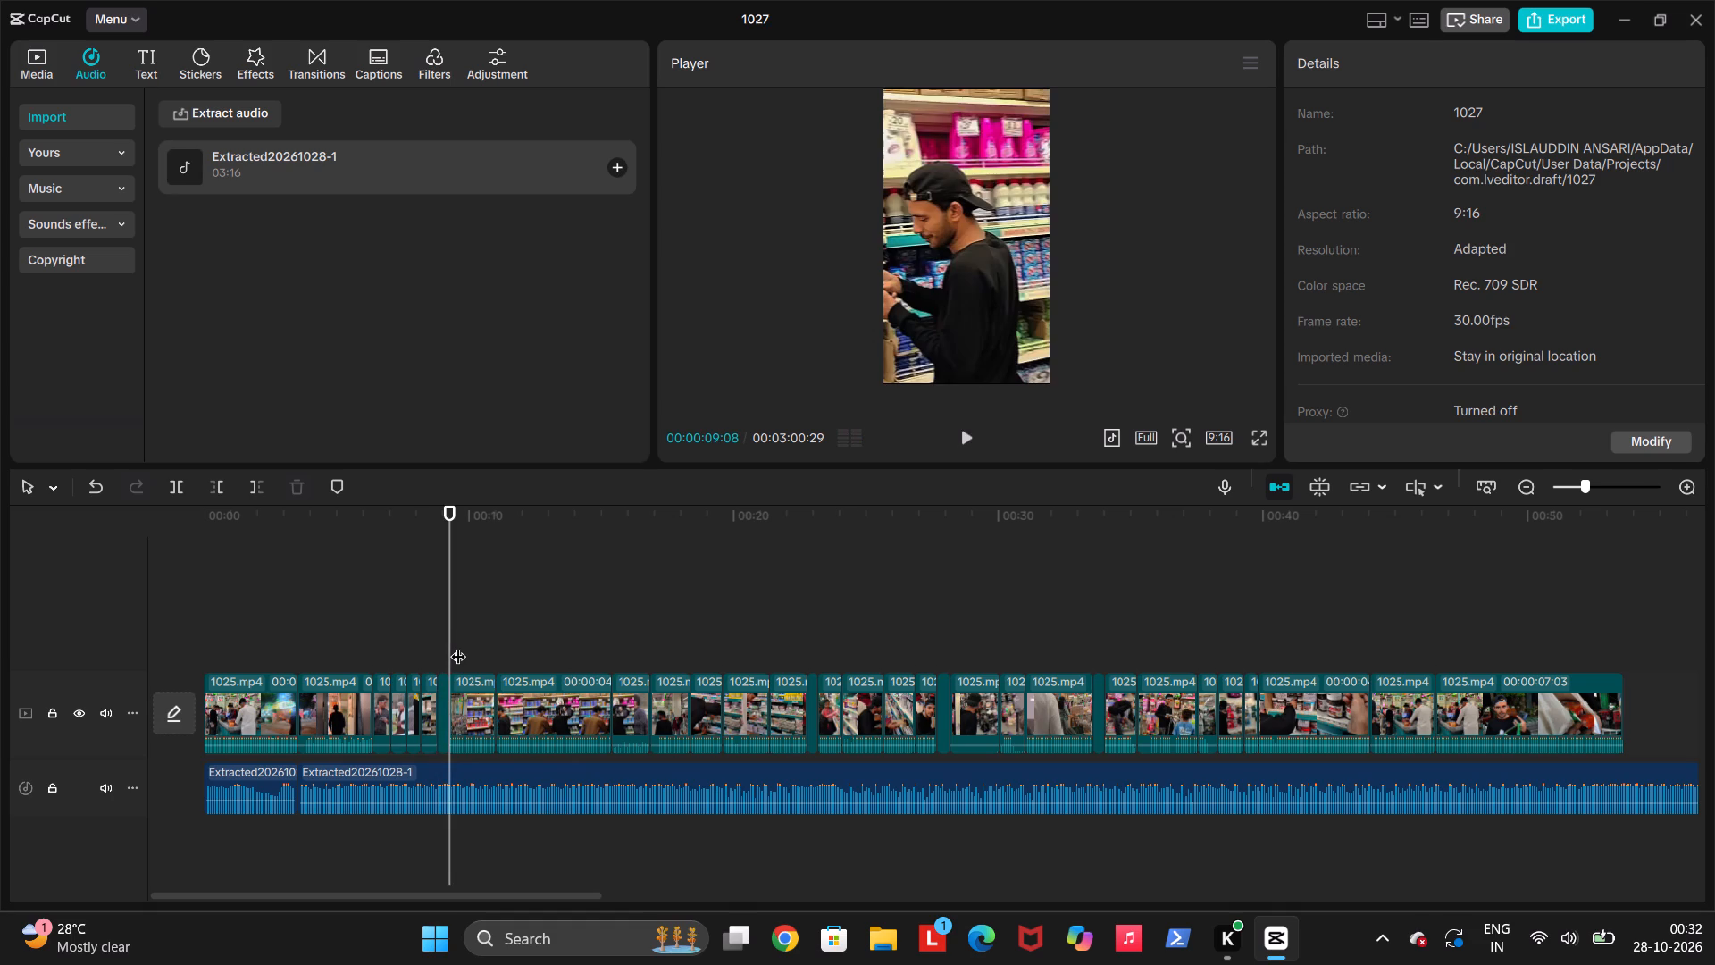
pyautogui.click(485, 781)
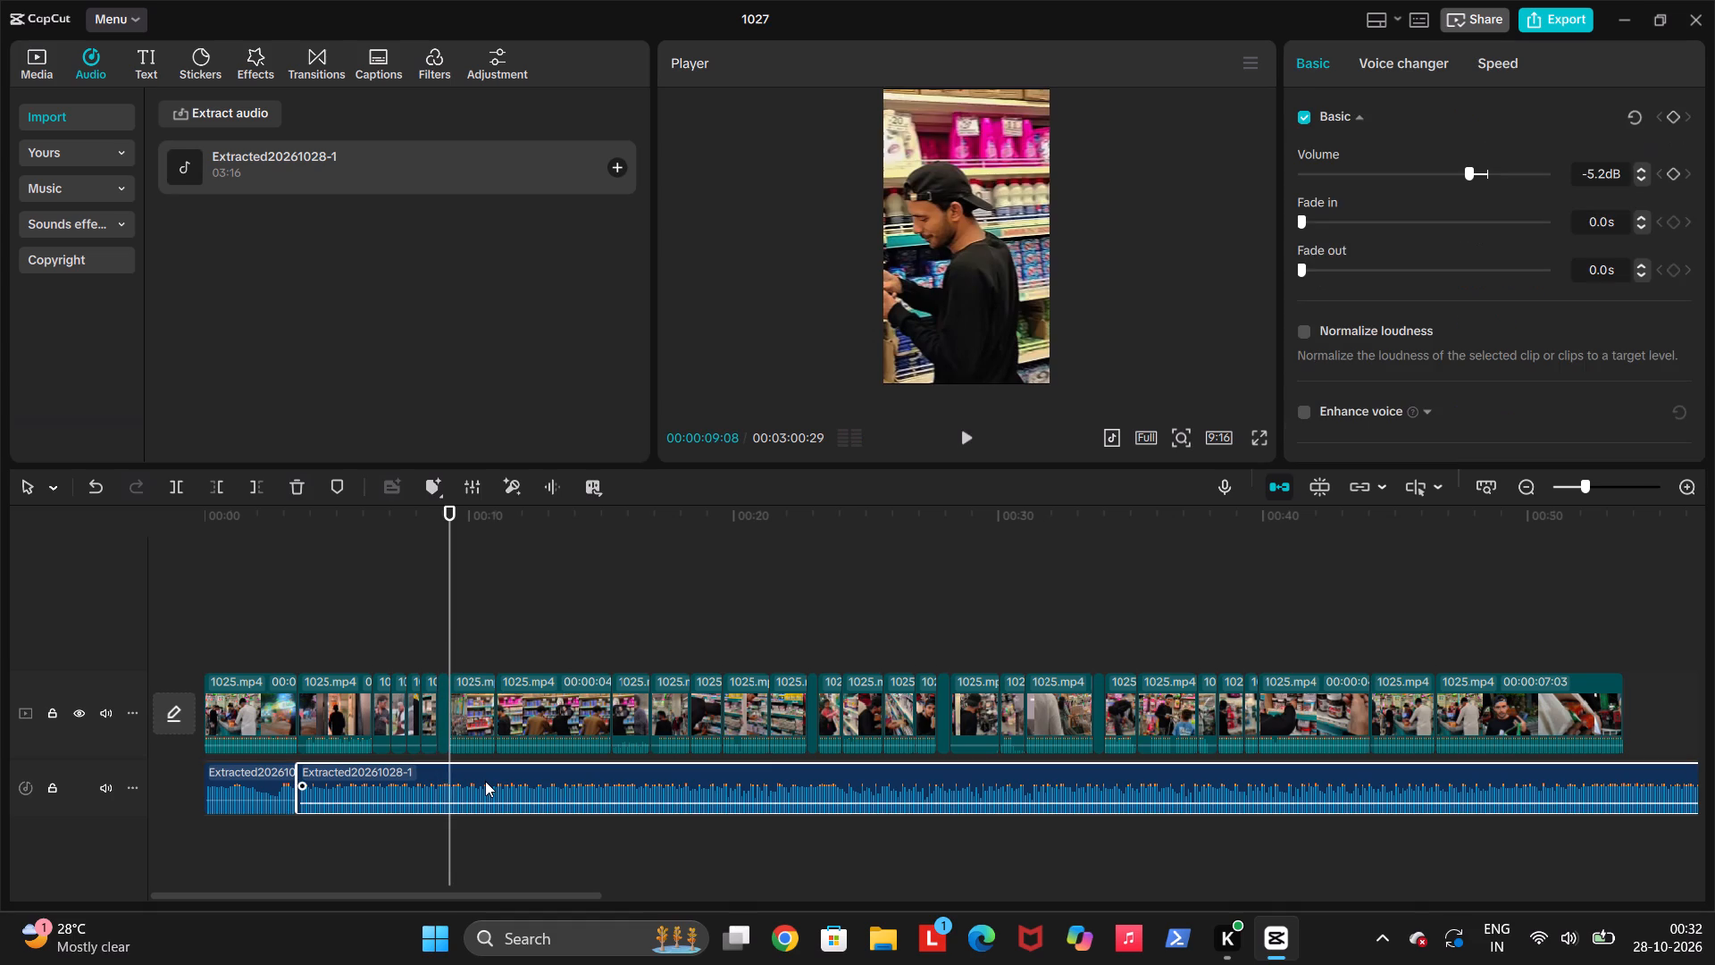
pyautogui.hotkey('ctrl', 'b')
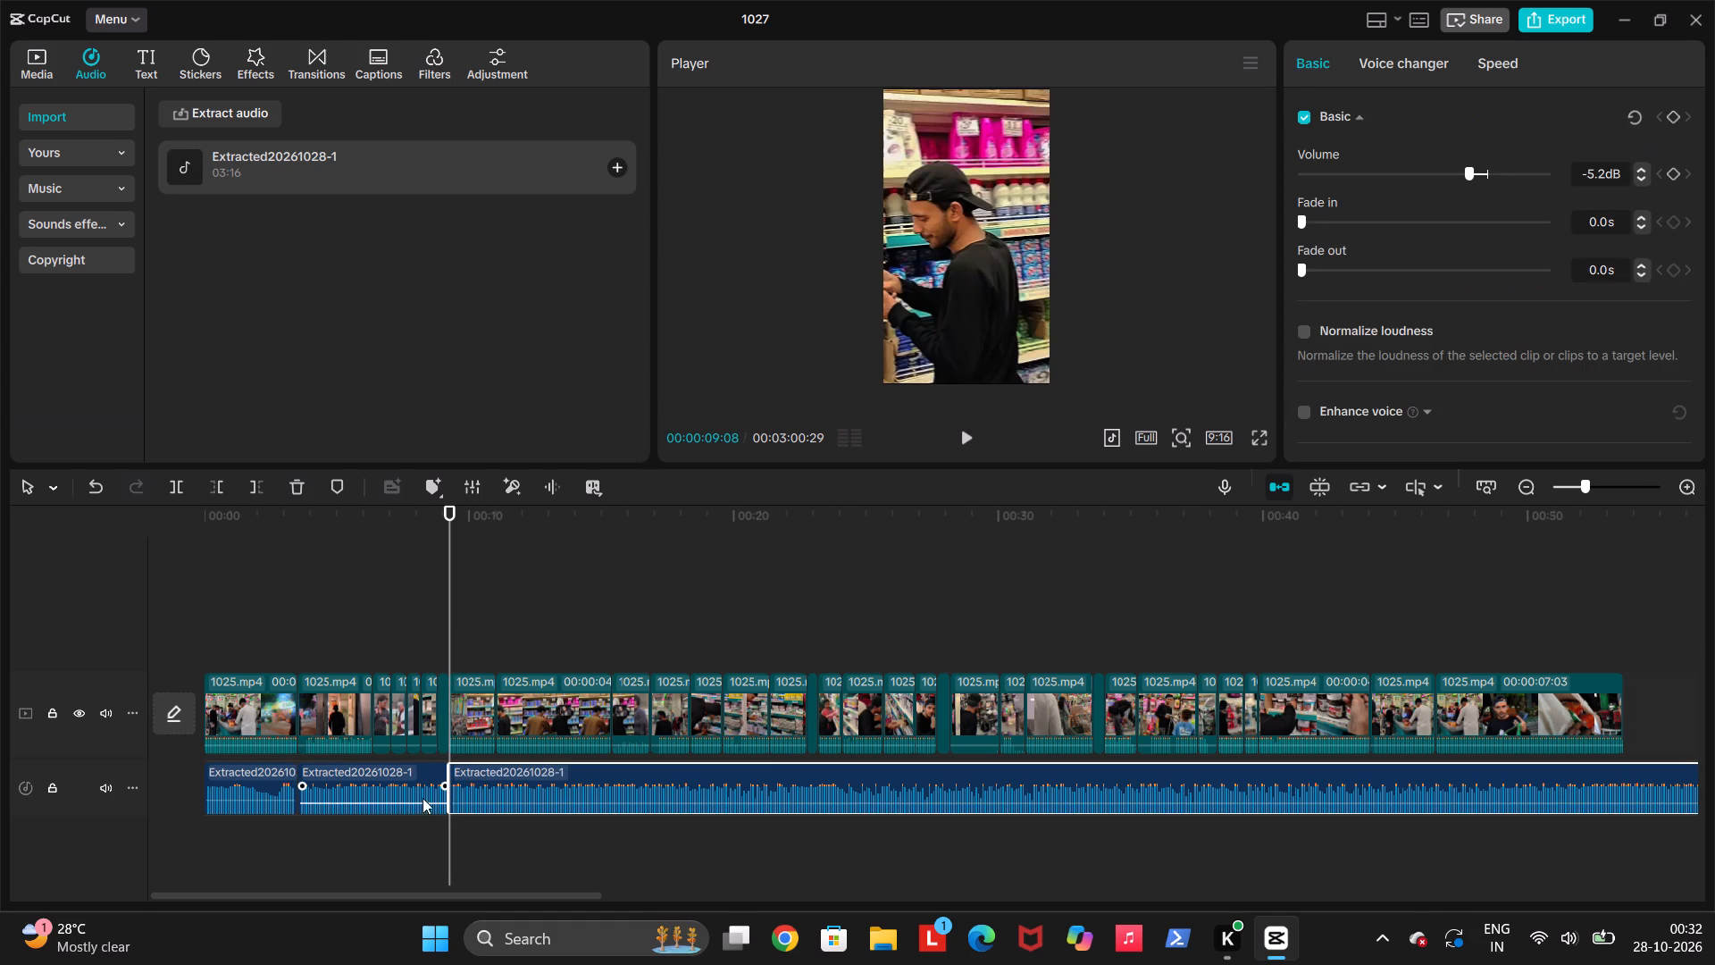
# Return to the first music split and play the middle music section through to the 00:00:09:08 split.
pyautogui.click(415, 800)
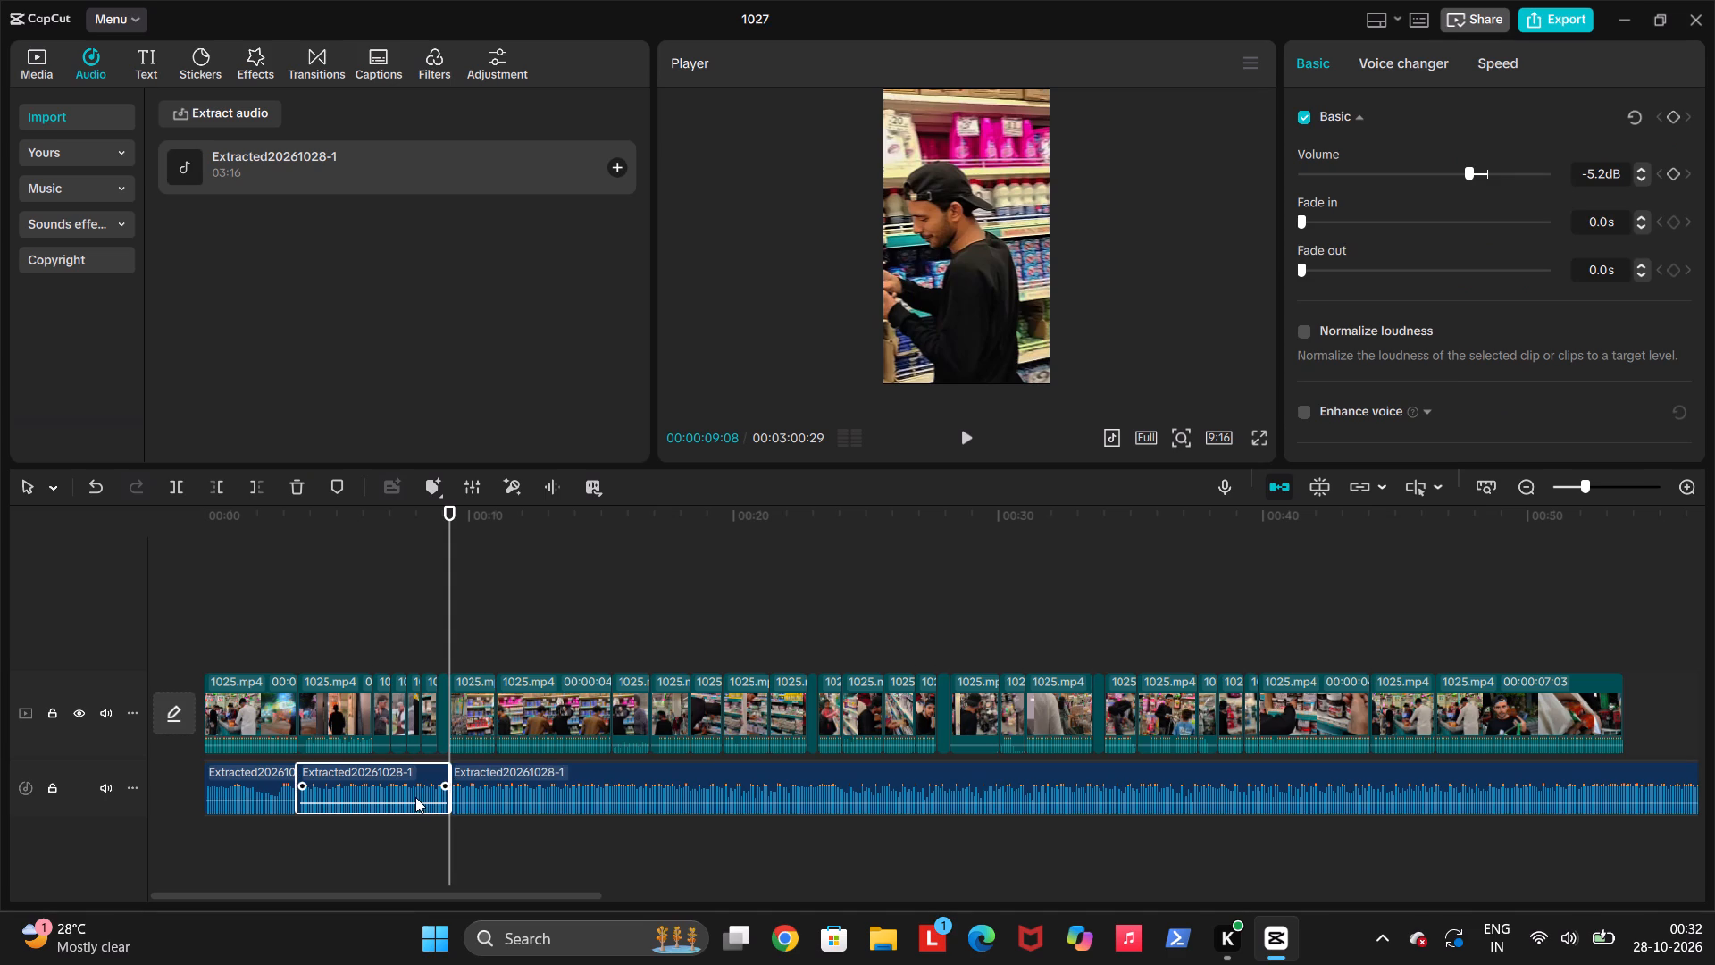
pyautogui.press('Up')
pyautogui.press('Up')
pyautogui.press('Up')
pyautogui.press('Up')
pyautogui.press('Up')
pyautogui.press('Up')
pyautogui.press('Up')
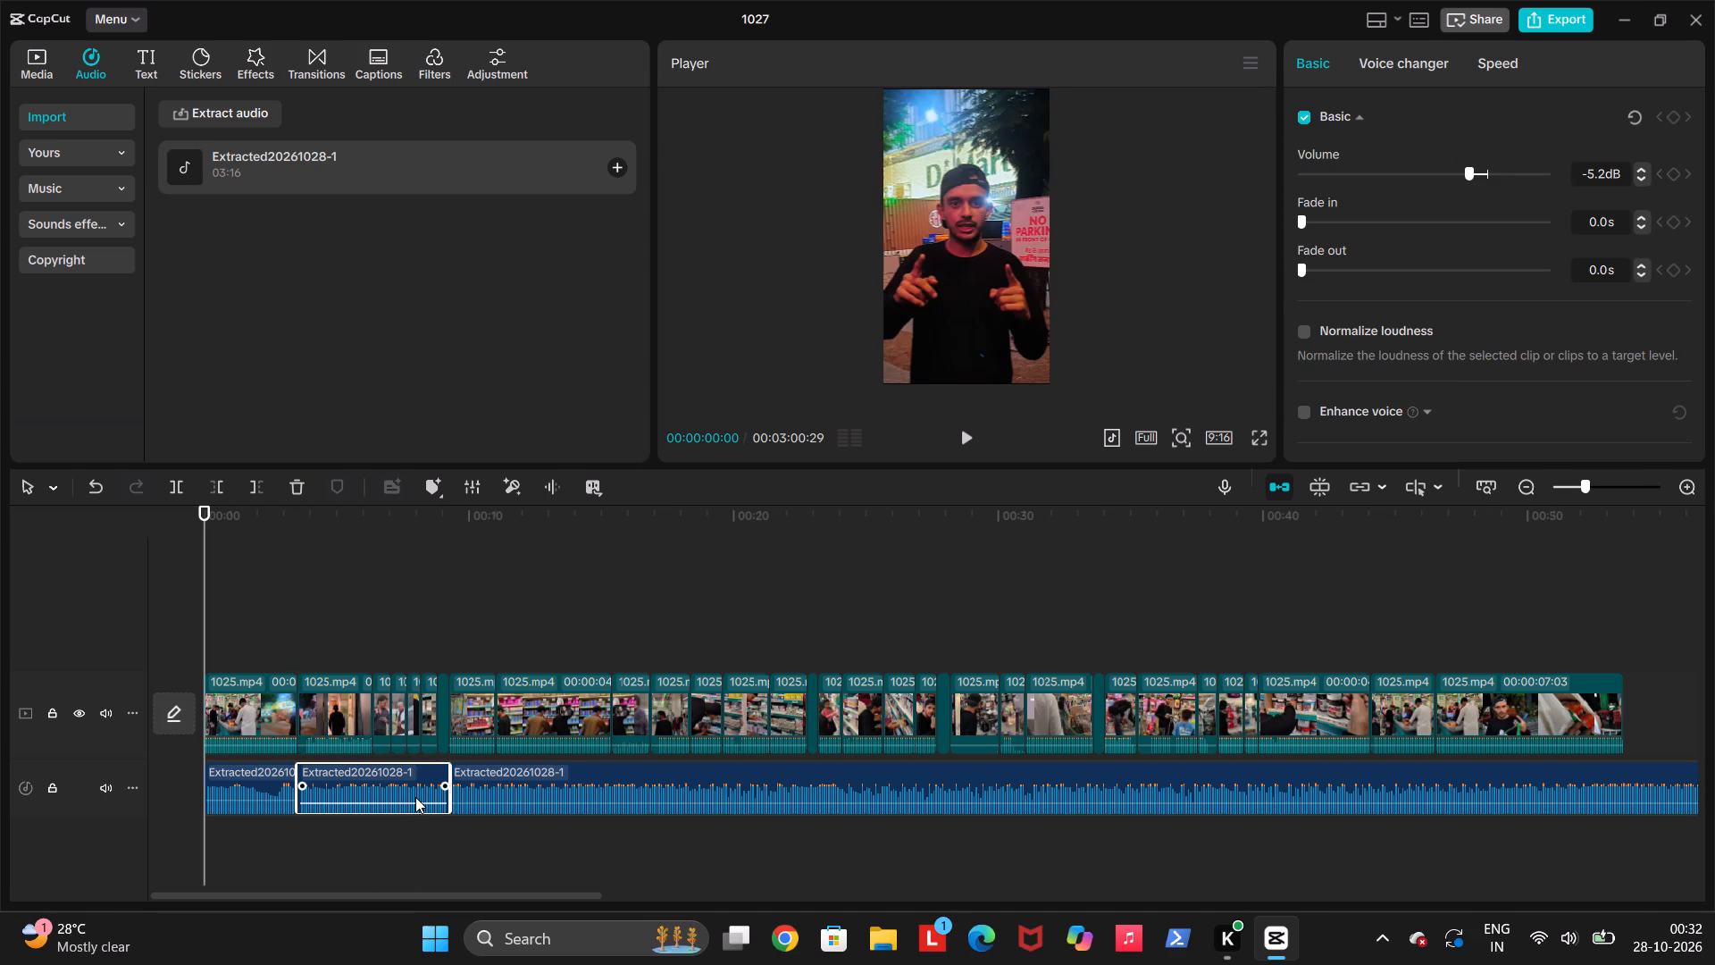
pyautogui.press('Down')
pyautogui.press('space')
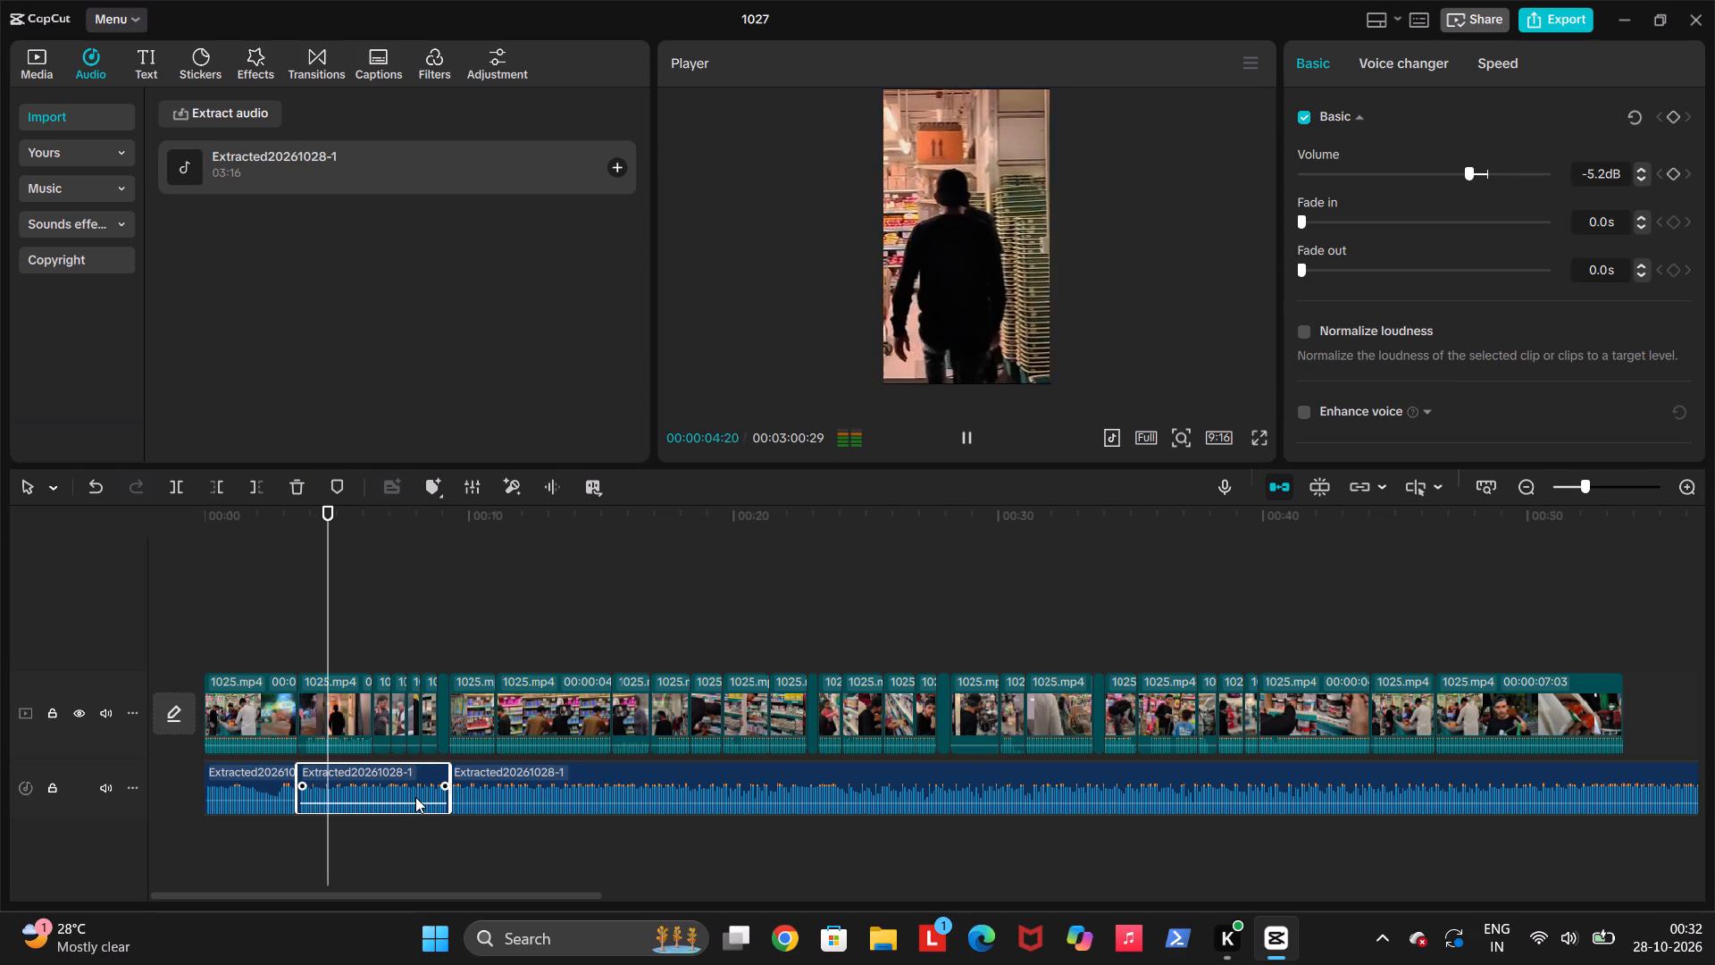
pyautogui.press('space')
pyautogui.press('space')
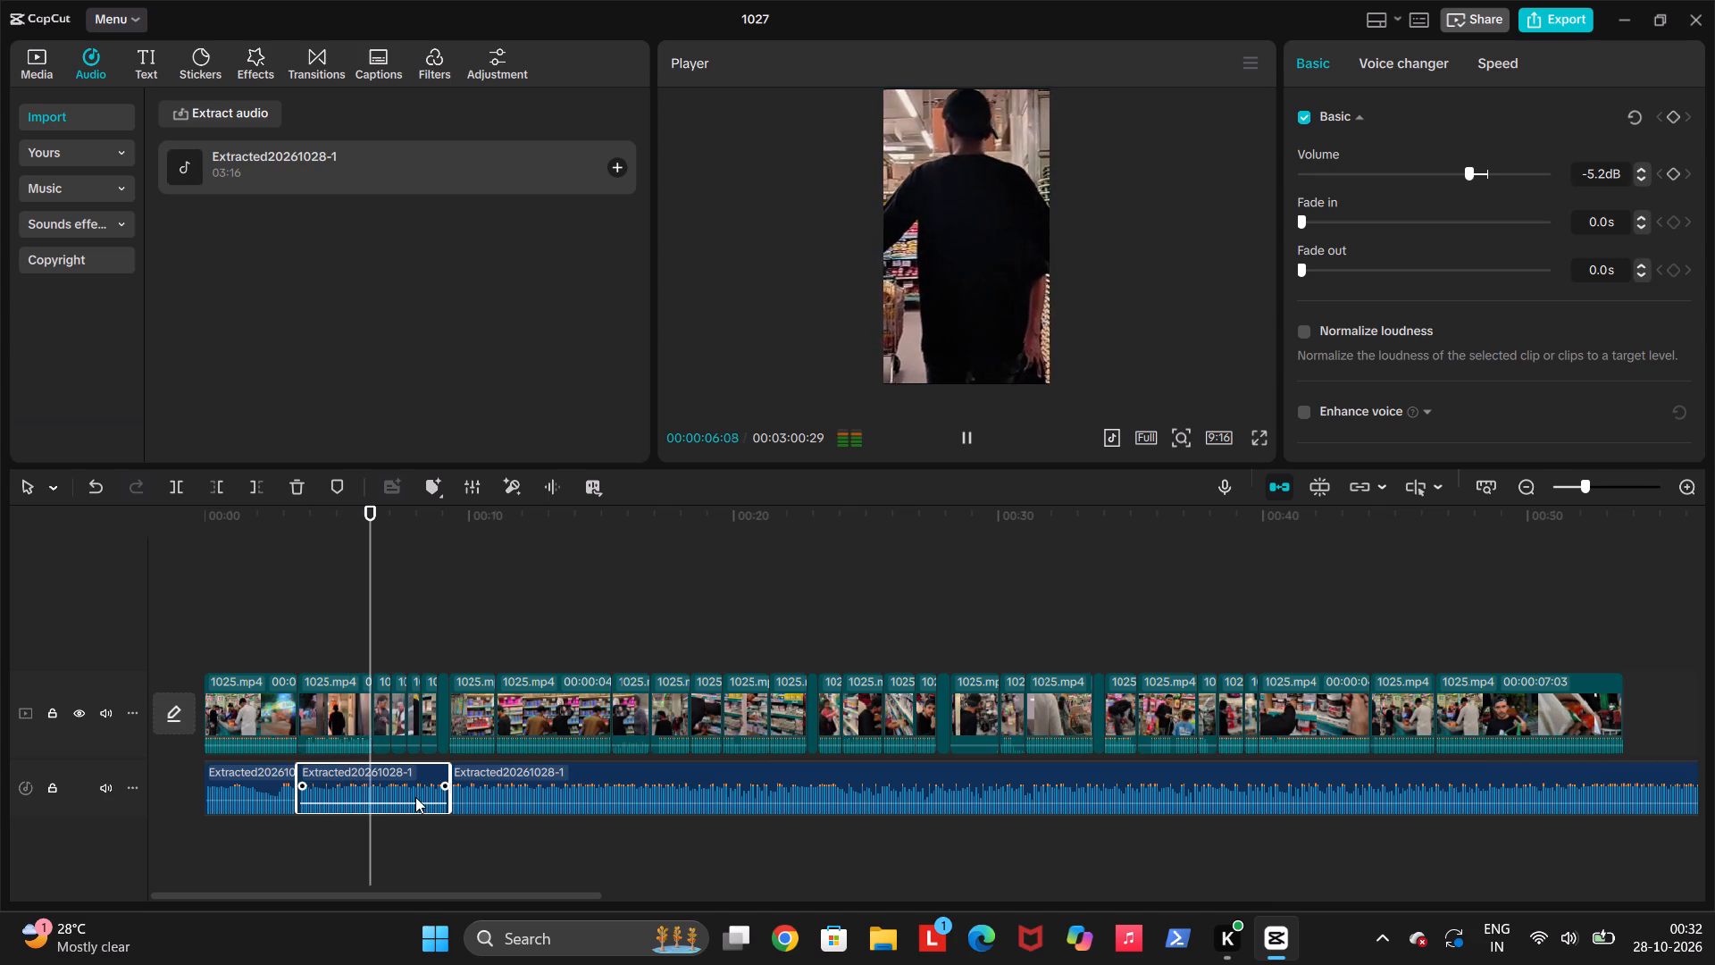
pyautogui.press('space')
pyautogui.press('space')
pyautogui.press('space')
pyautogui.press('Up')
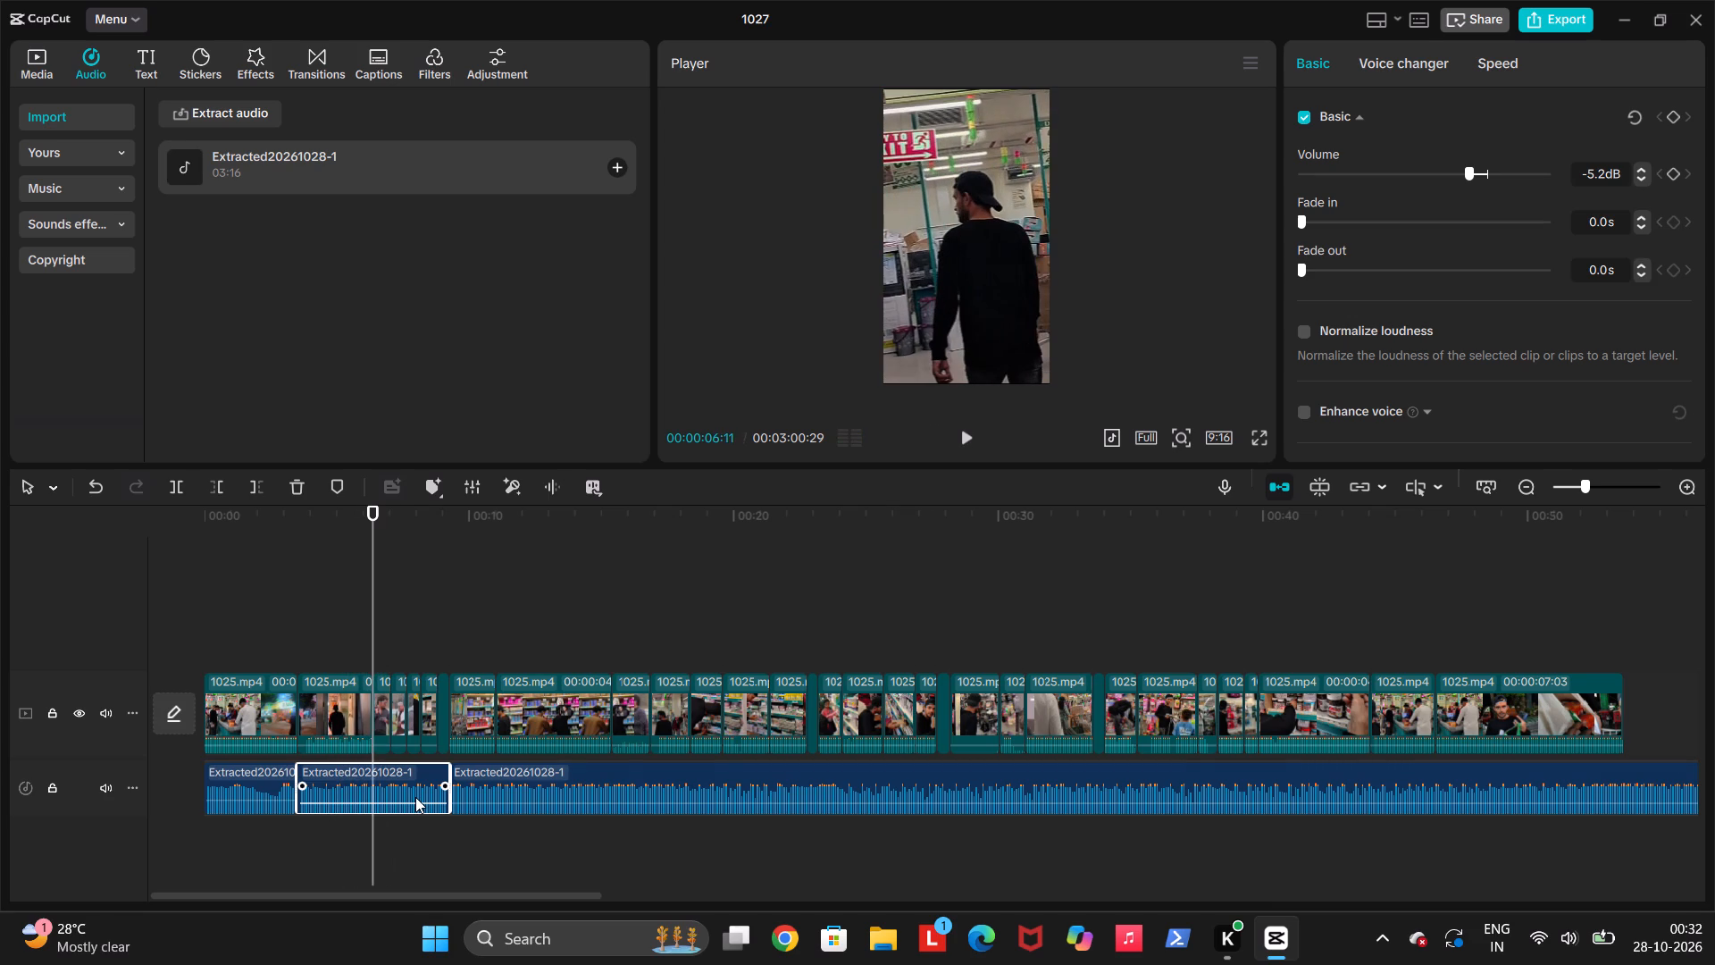
pyautogui.press('space')
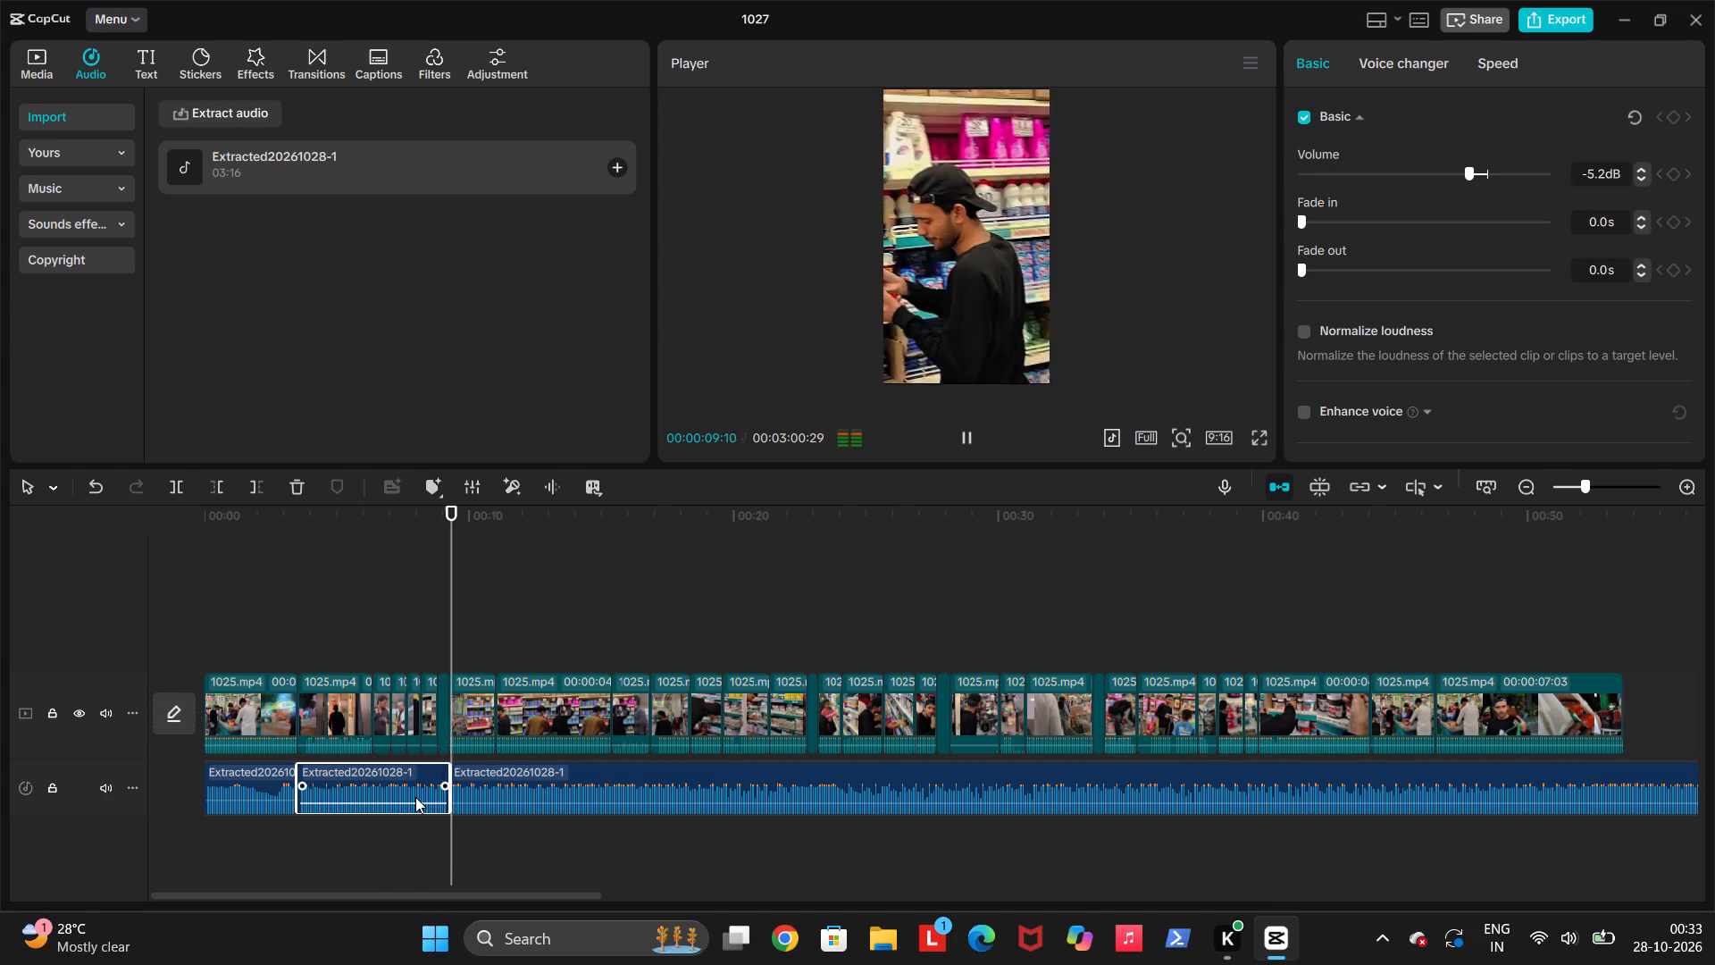
# Lower the volume of the music clip starting at 00:00:09:08 to -9.0 dB while it plays.
pyautogui.click(525, 776)
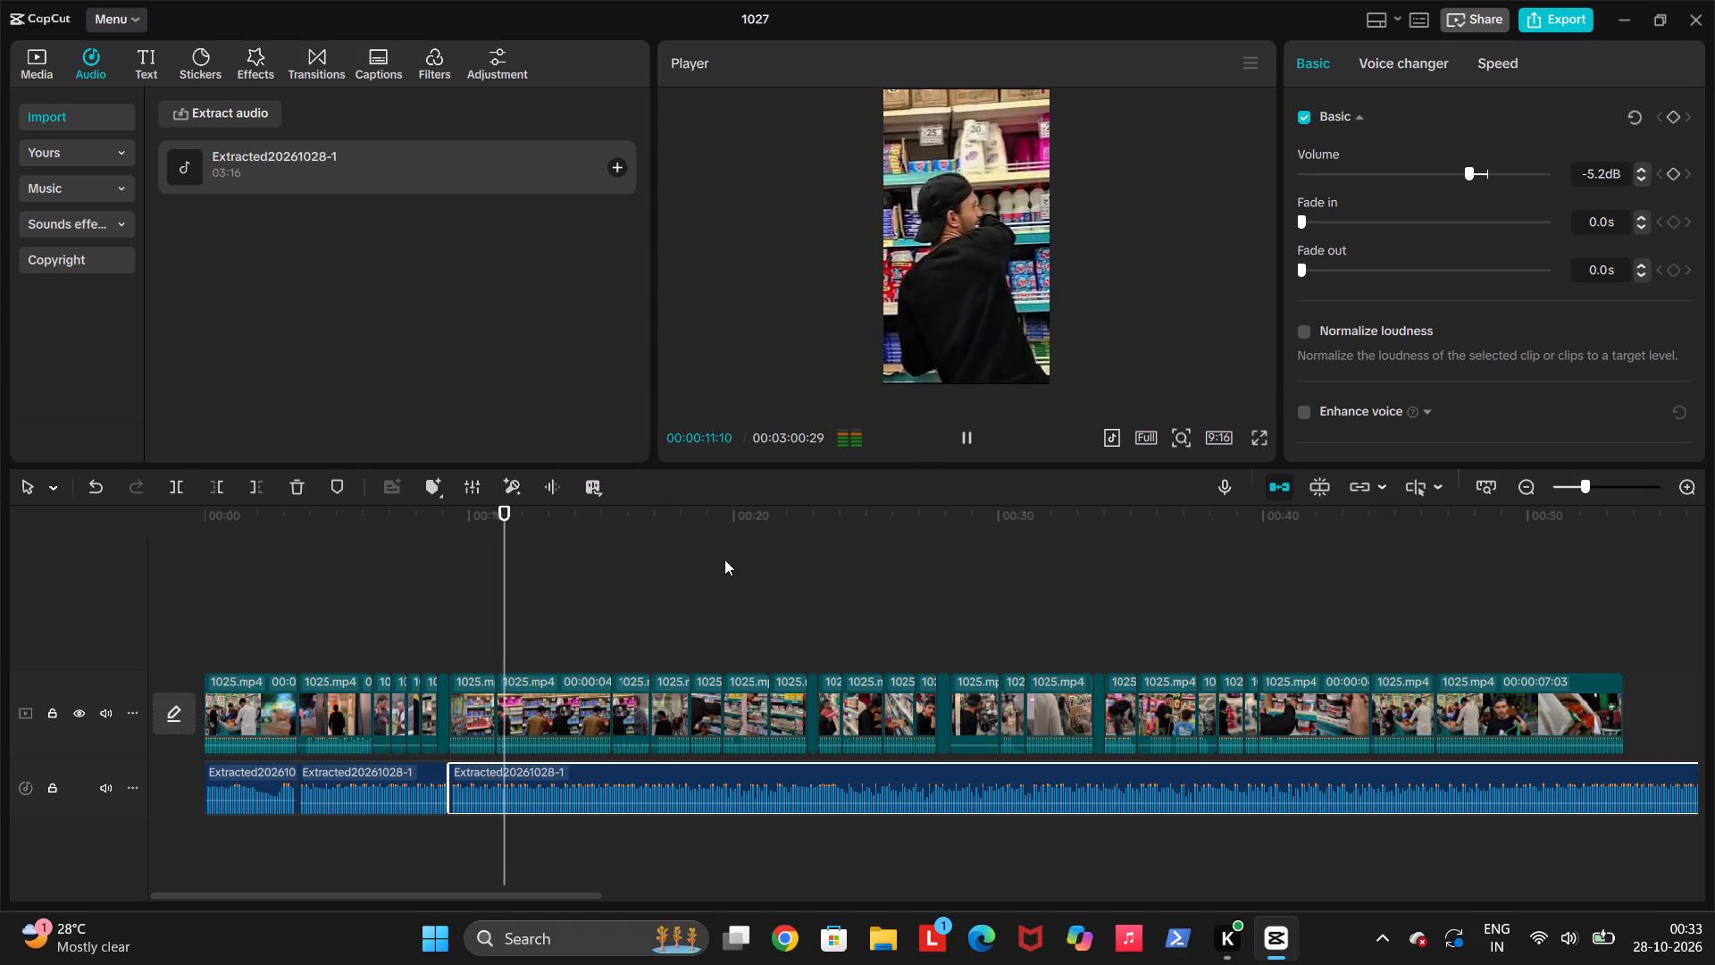
pyautogui.click(1424, 176)
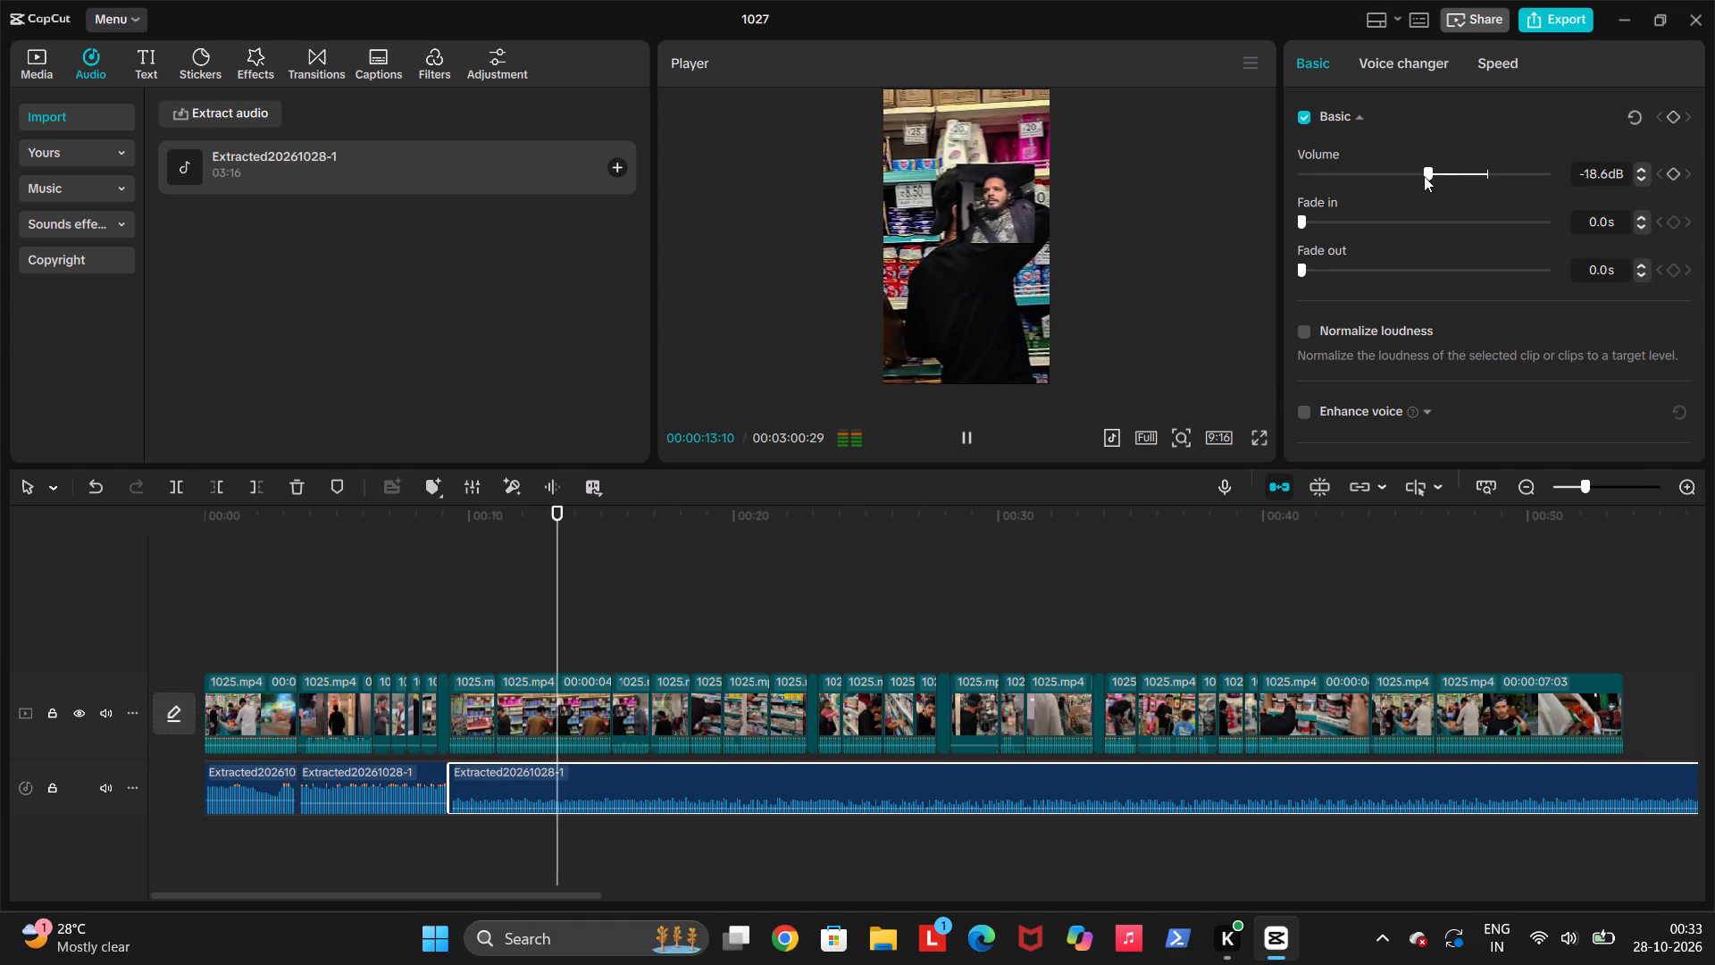
pyautogui.click(1445, 168)
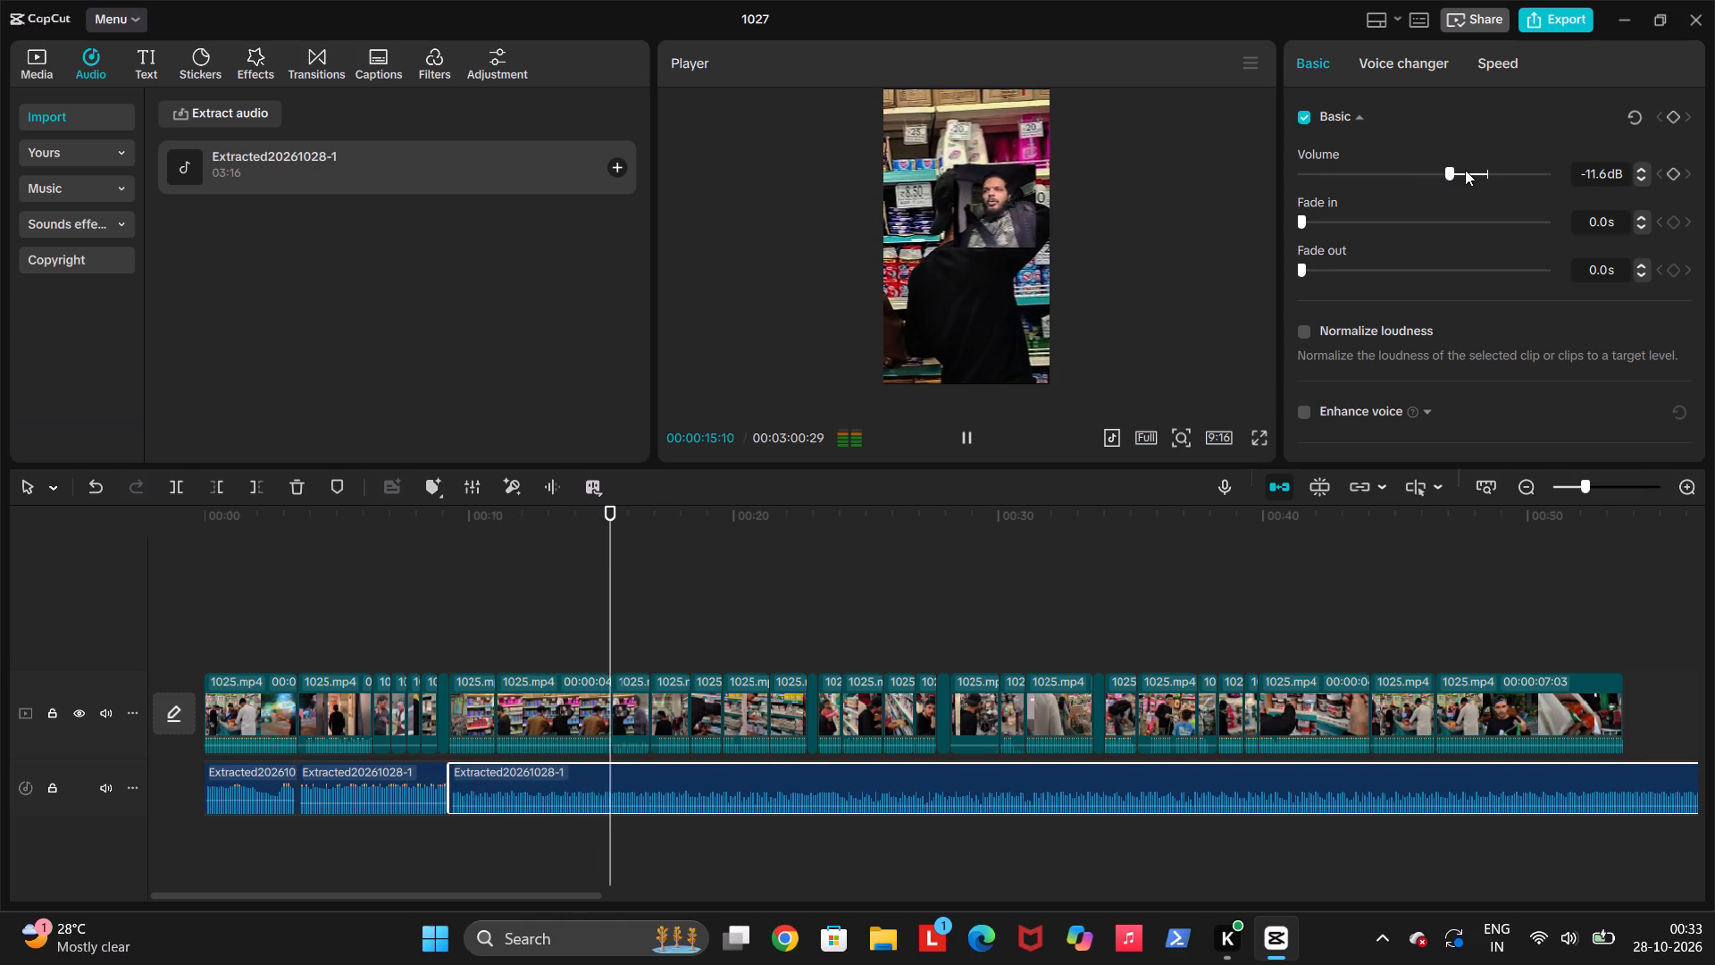
pyautogui.click(1465, 170)
pyautogui.click(1453, 172)
# Replay the quieter music and split it at 00:00:11:24, where the inserted clip of another man begins.
pyautogui.press('Up')
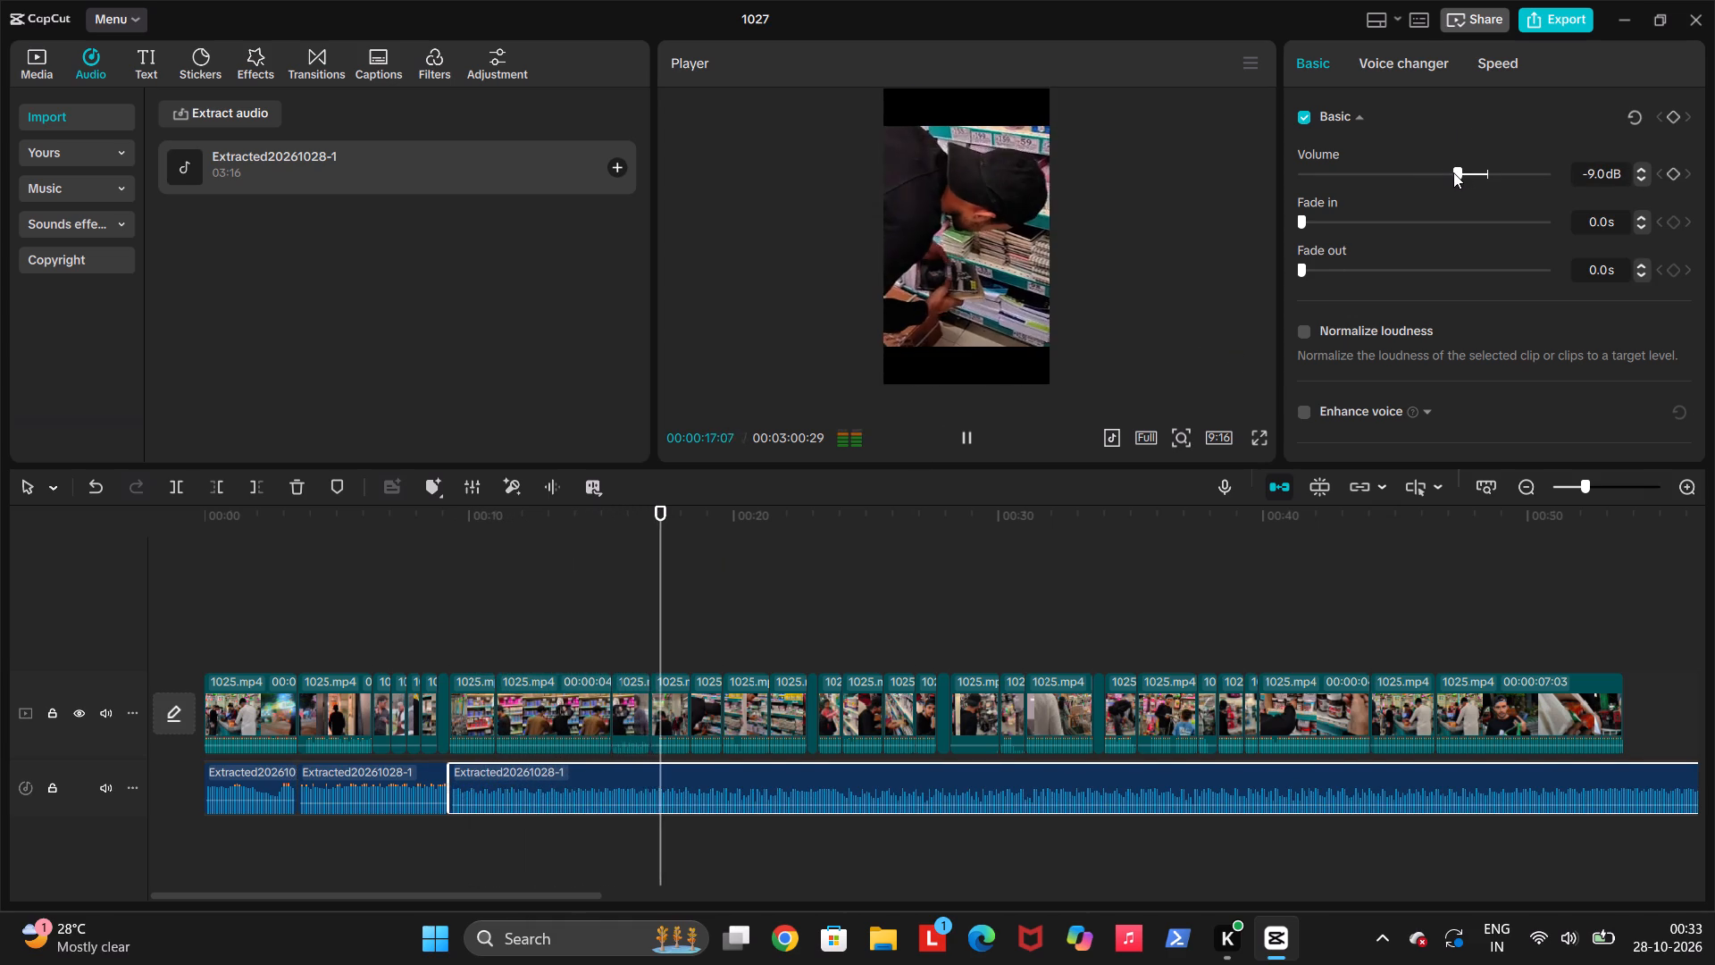
pyautogui.press('Up')
pyautogui.press('Up')
pyautogui.press('Up')
pyautogui.press('space')
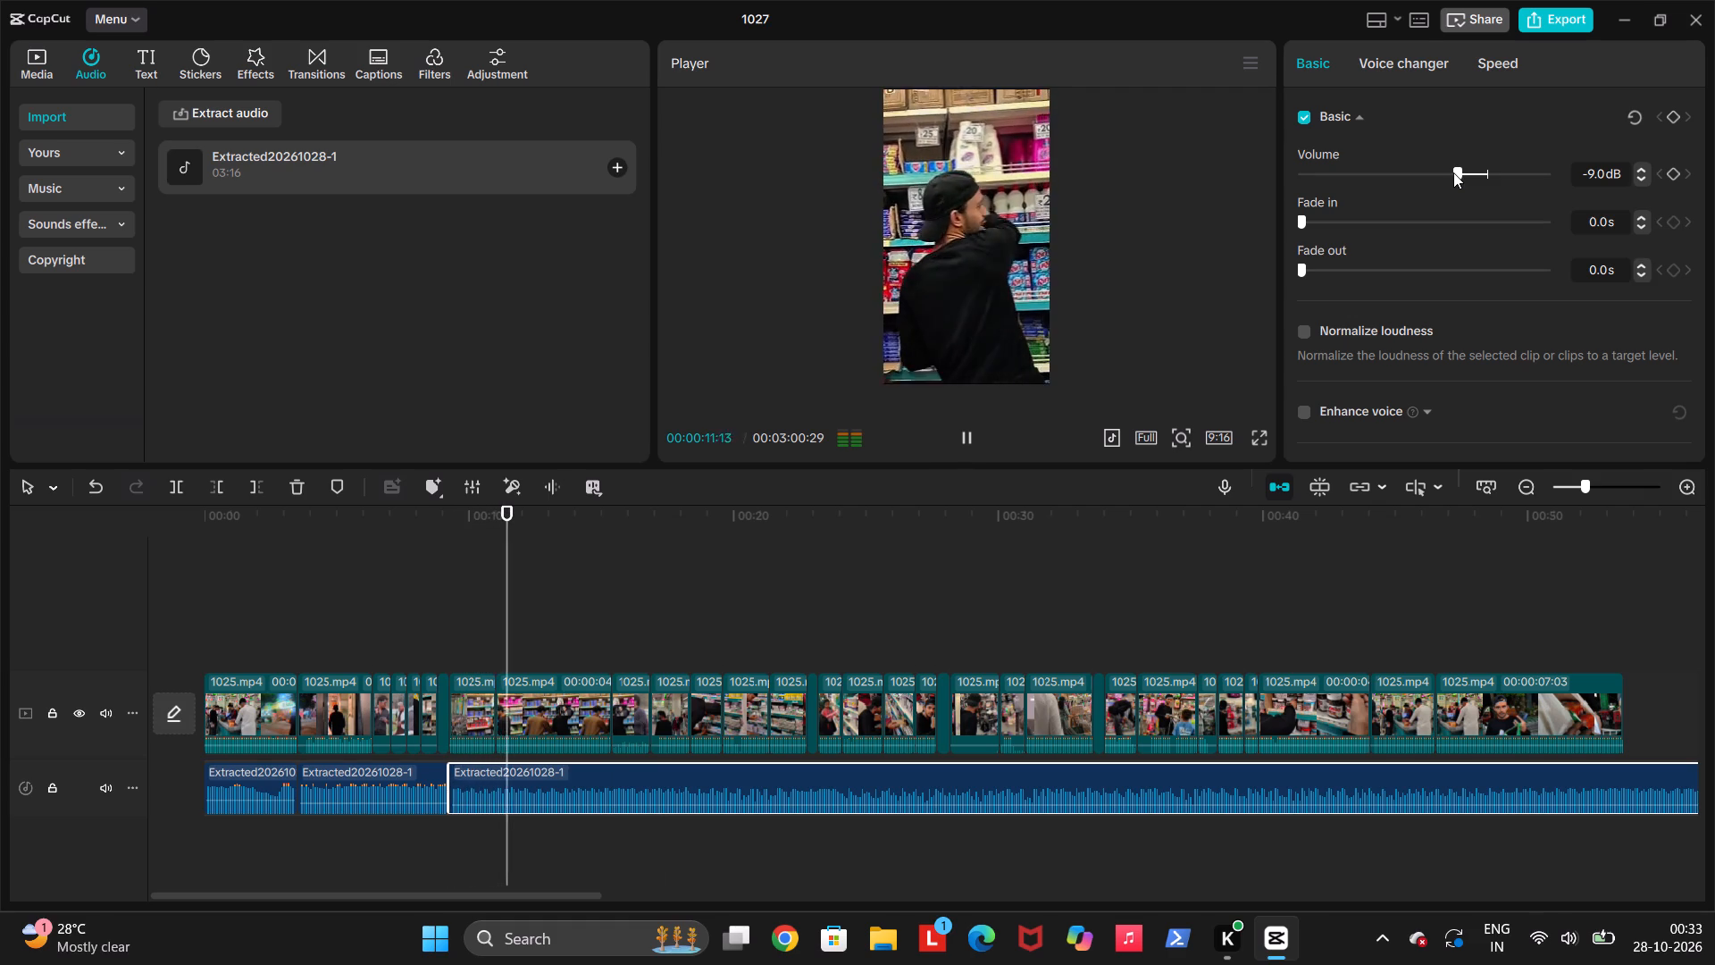
pyautogui.press('space')
pyautogui.press('Up')
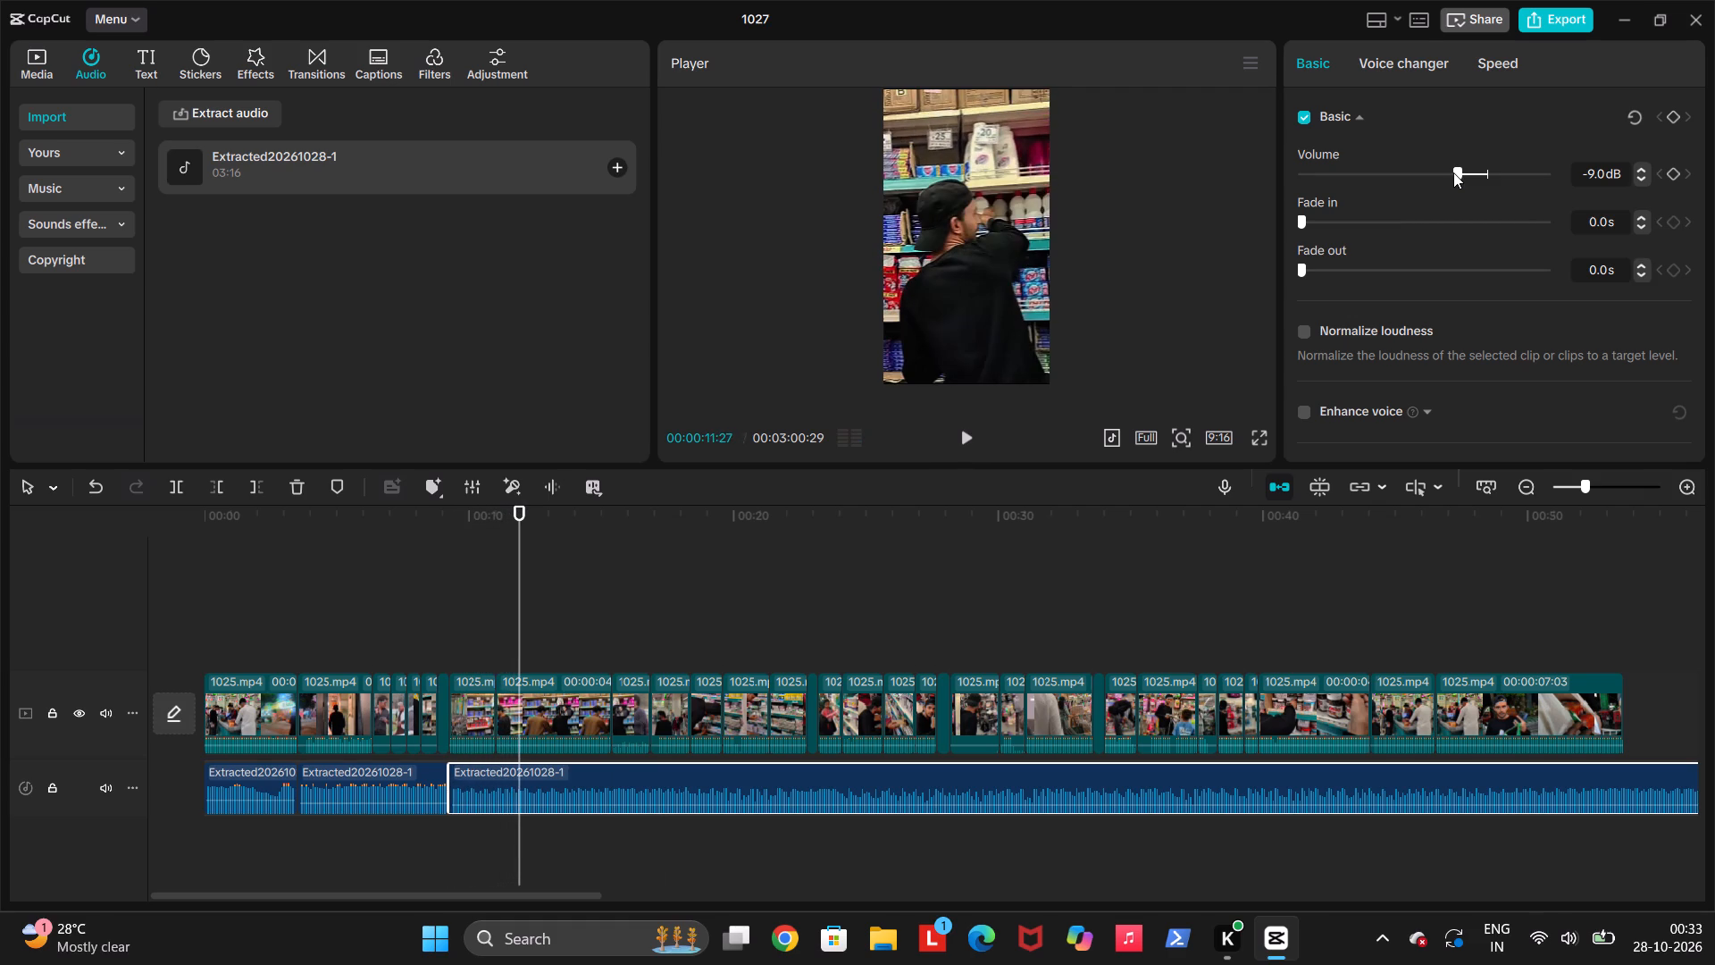
pyautogui.press('space')
pyautogui.press('space')
pyautogui.press('space')
pyautogui.press('space')
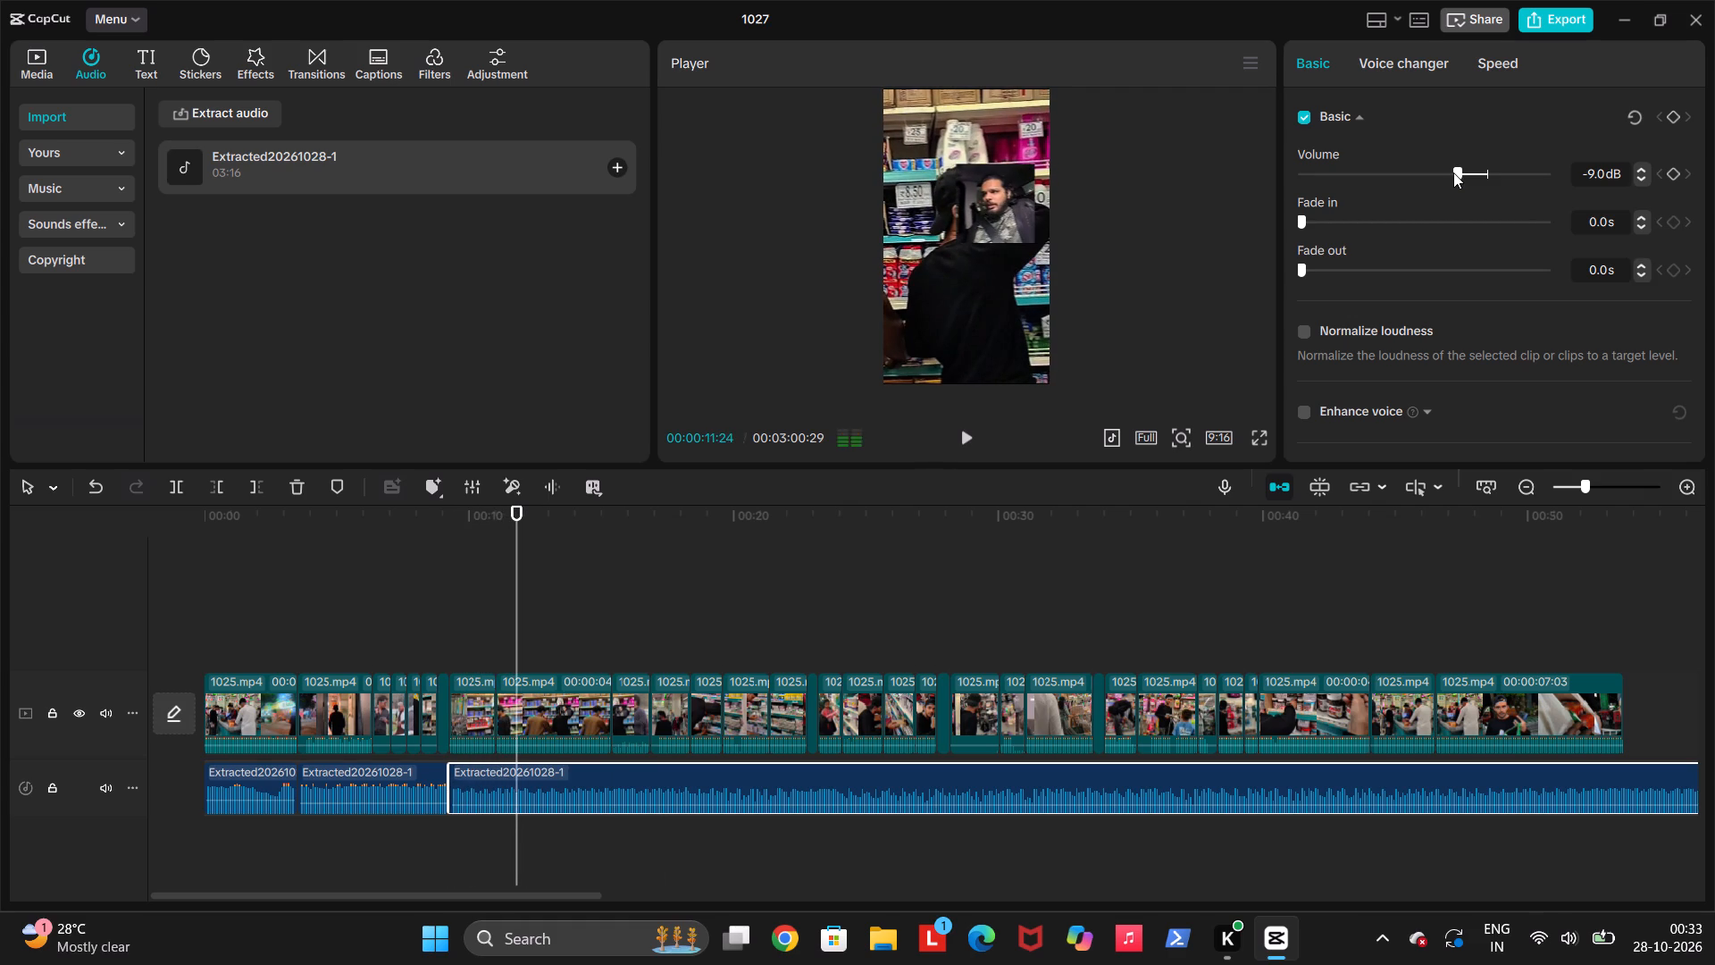
pyautogui.hotkey('ctrl', 'b')
# Play on from the 00:00:11:24 split, return to it, and move the remaining music about 1 second later, leaving a gap.
pyautogui.press('space')
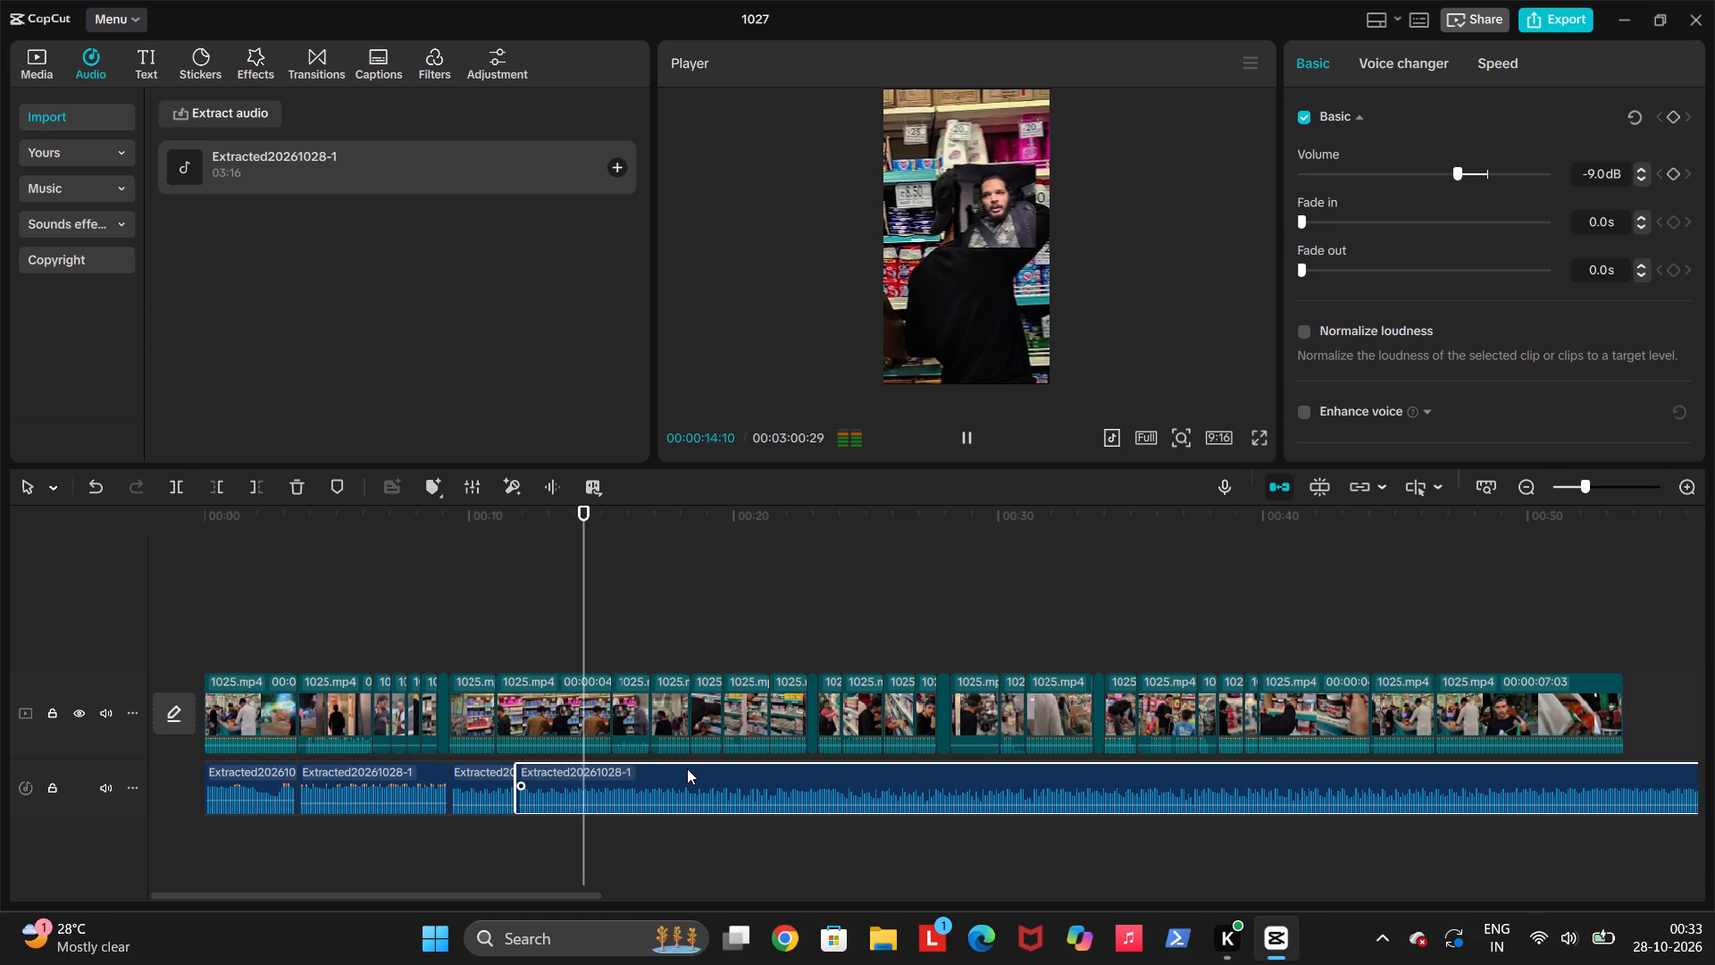
pyautogui.press('Up')
pyautogui.press('Up')
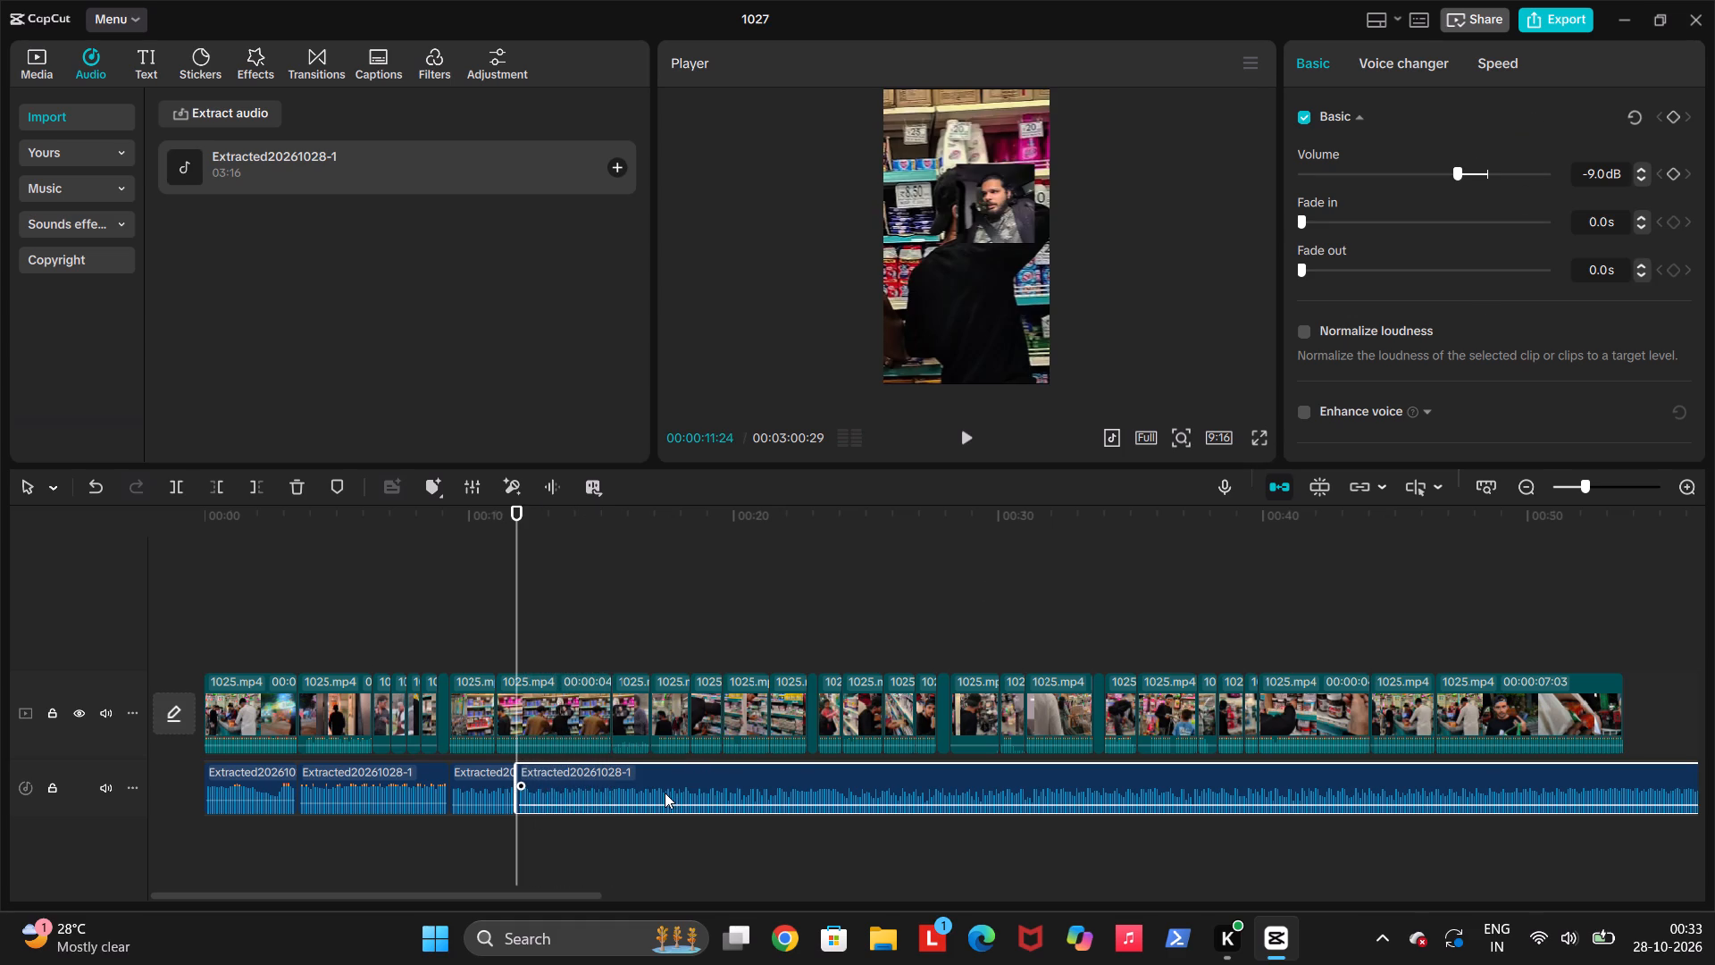
pyautogui.moveTo(672, 793); pyautogui.dragTo(844, 784, button='right')
pyautogui.click(846, 784)
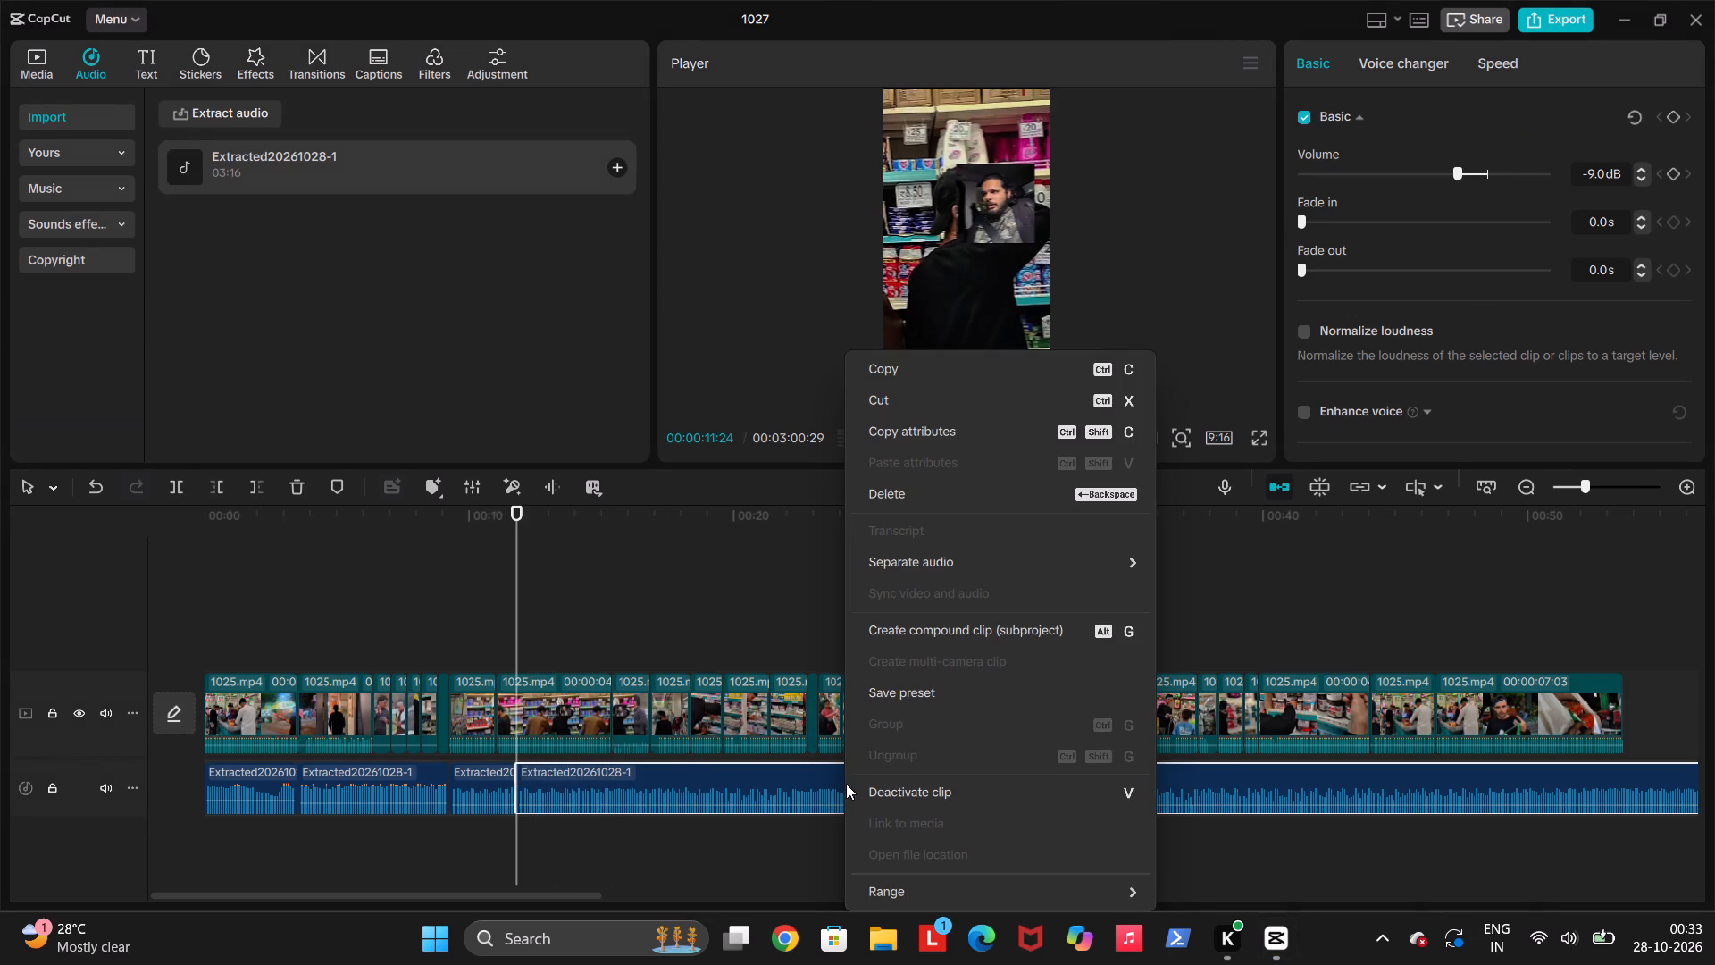
pyautogui.click(731, 777)
pyautogui.moveTo(732, 777); pyautogui.dragTo(807, 782)
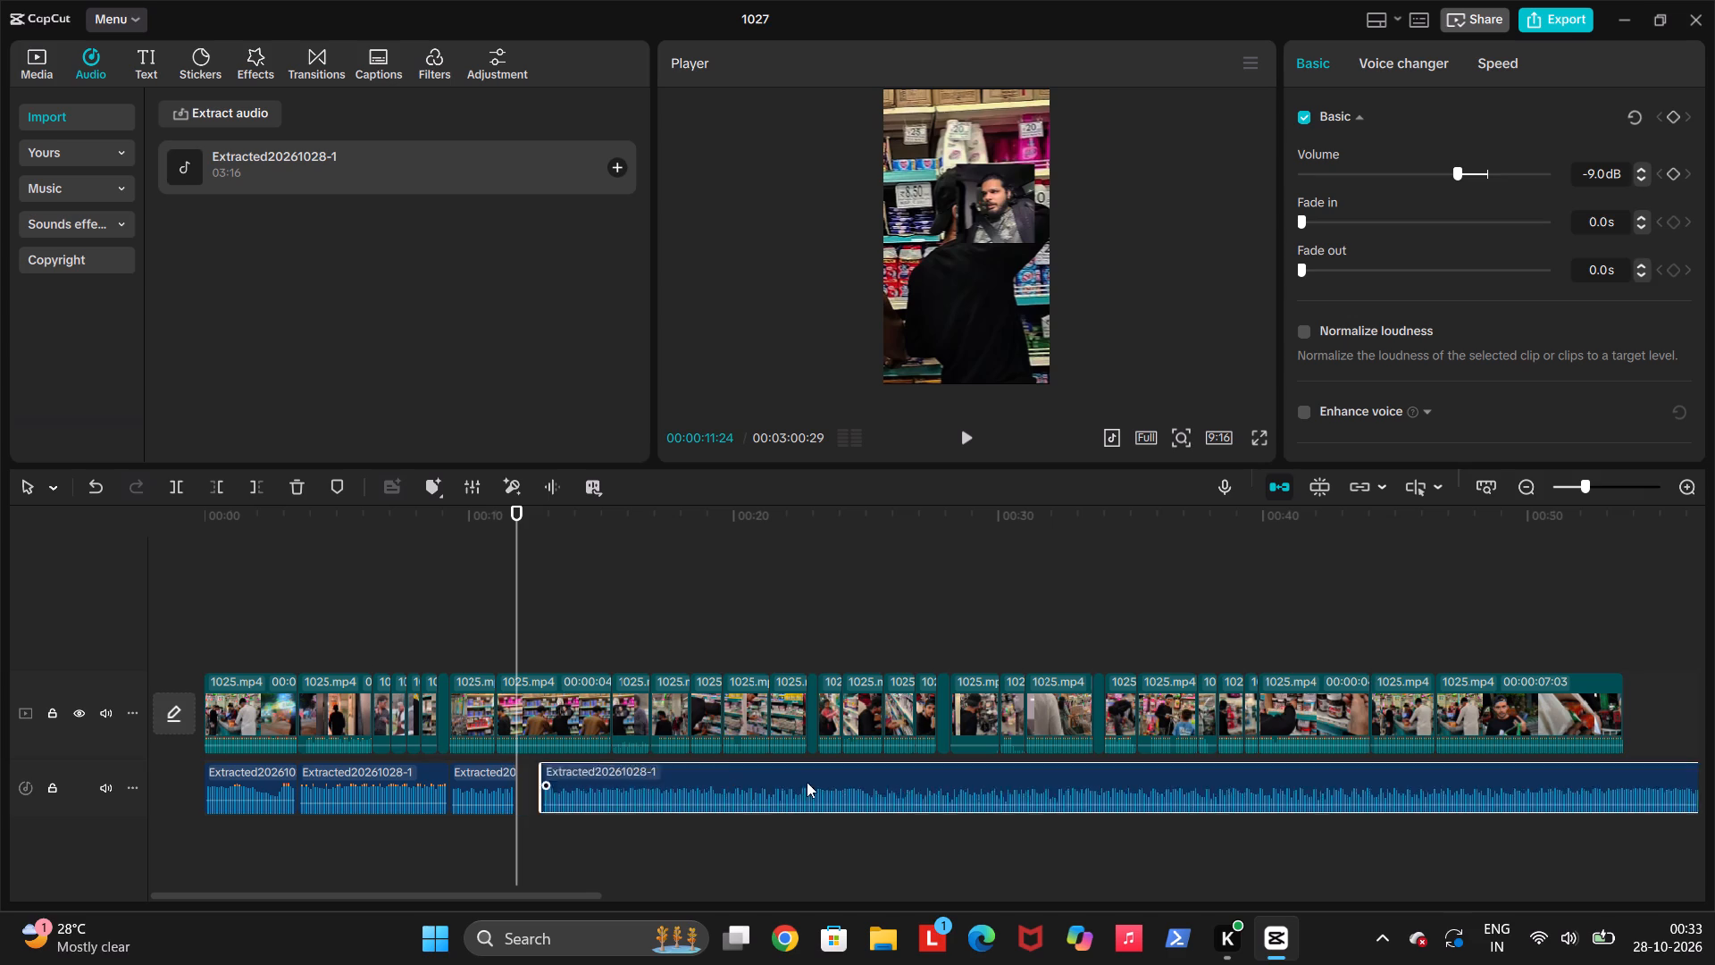
# Move the remaining music clip about 4 seconds later, widening the gap after the 00:00:11:24 split, and play on.
pyautogui.moveTo(807, 782); pyautogui.dragTo(860, 781)
pyautogui.press('space')
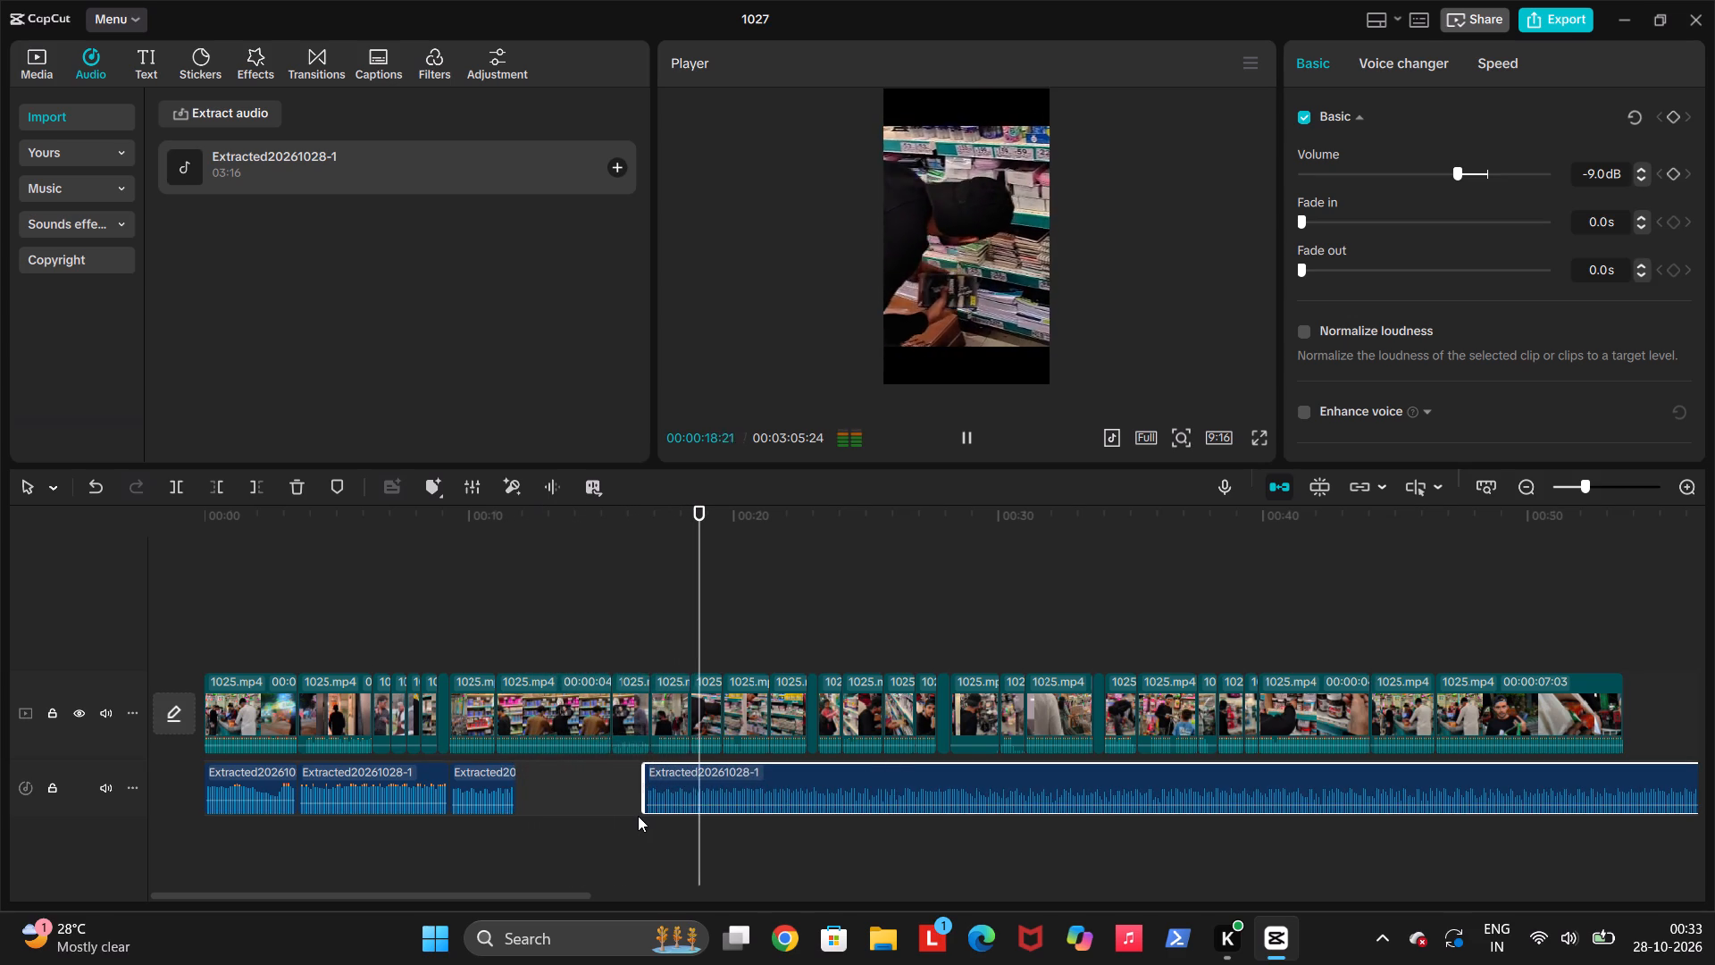
# Lower the volume of the moved music clip to -10.5 dB while it plays.
pyautogui.click(700, 788)
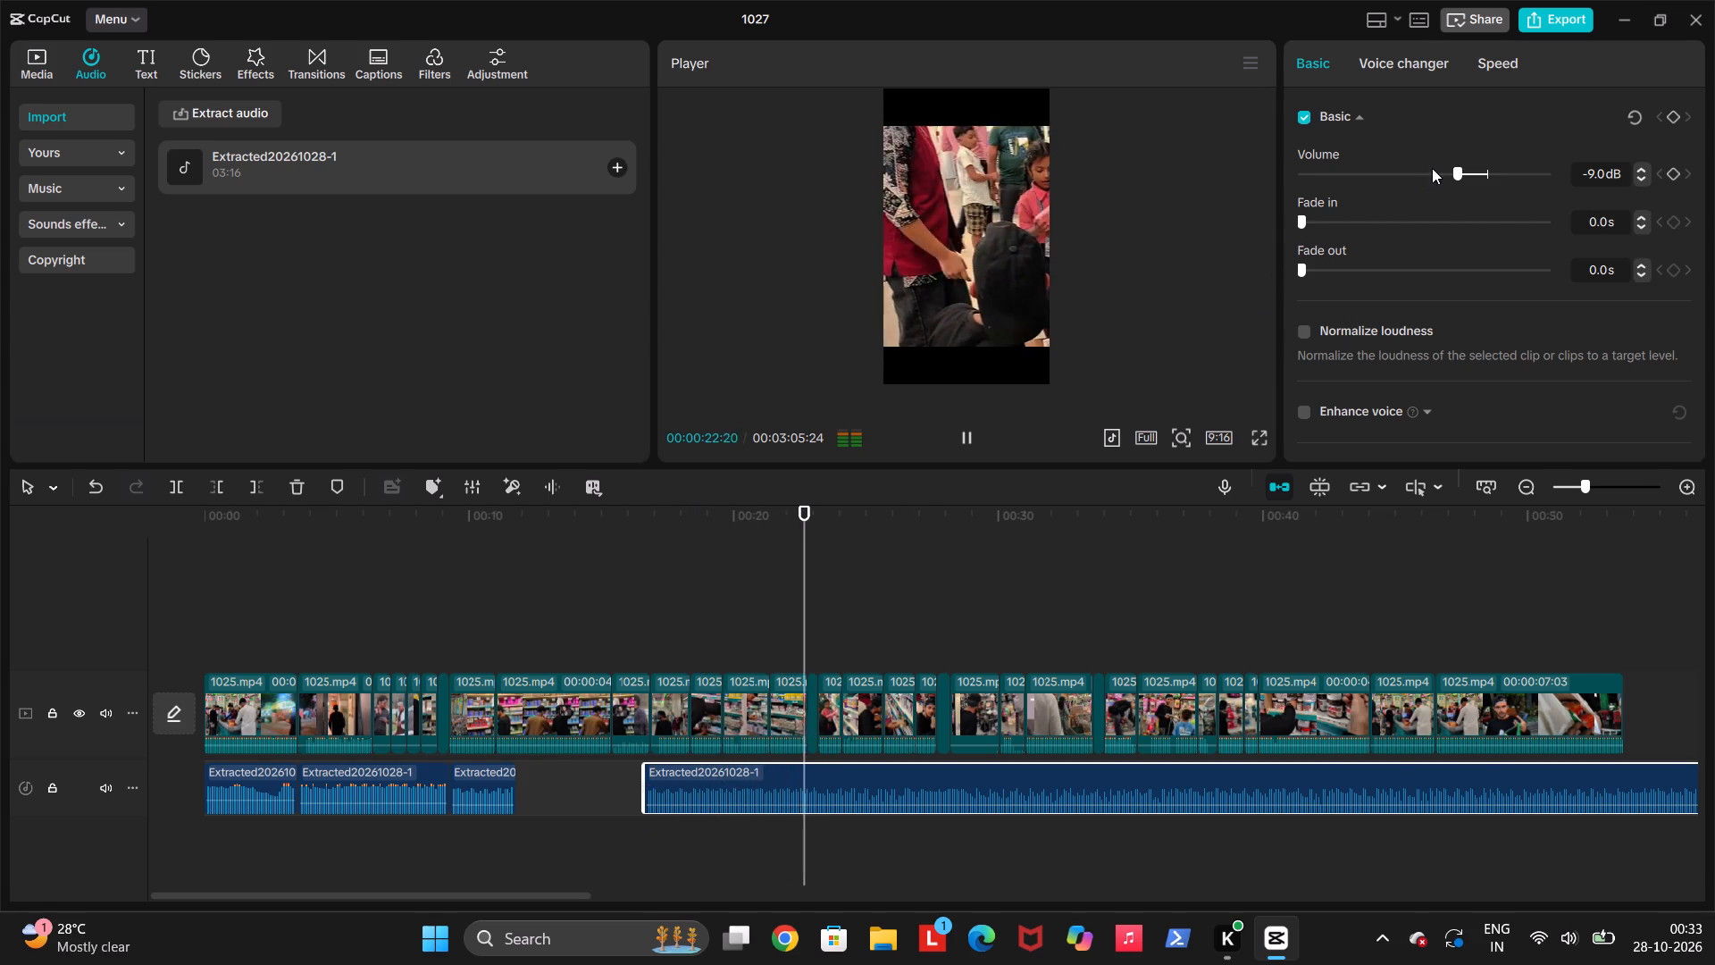
pyautogui.click(1449, 174)
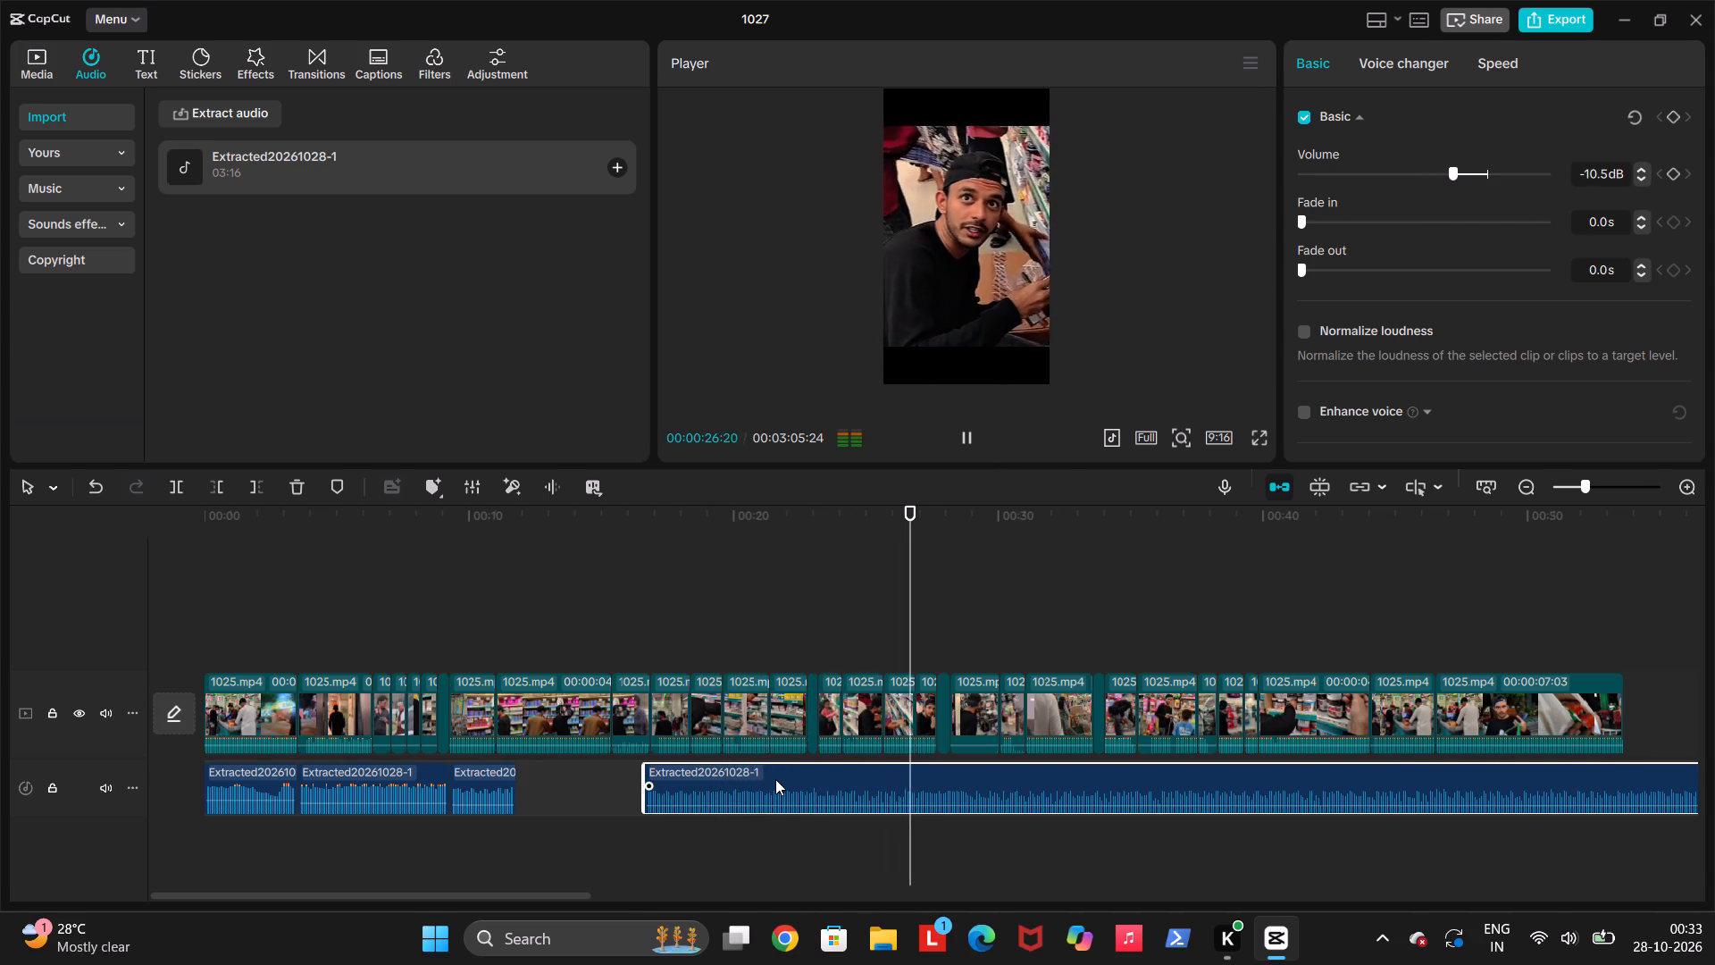
# Replay from about 00:00:25 and split the long music clip at 00:00:26:20.
pyautogui.click(913, 845)
pyautogui.click(872, 834)
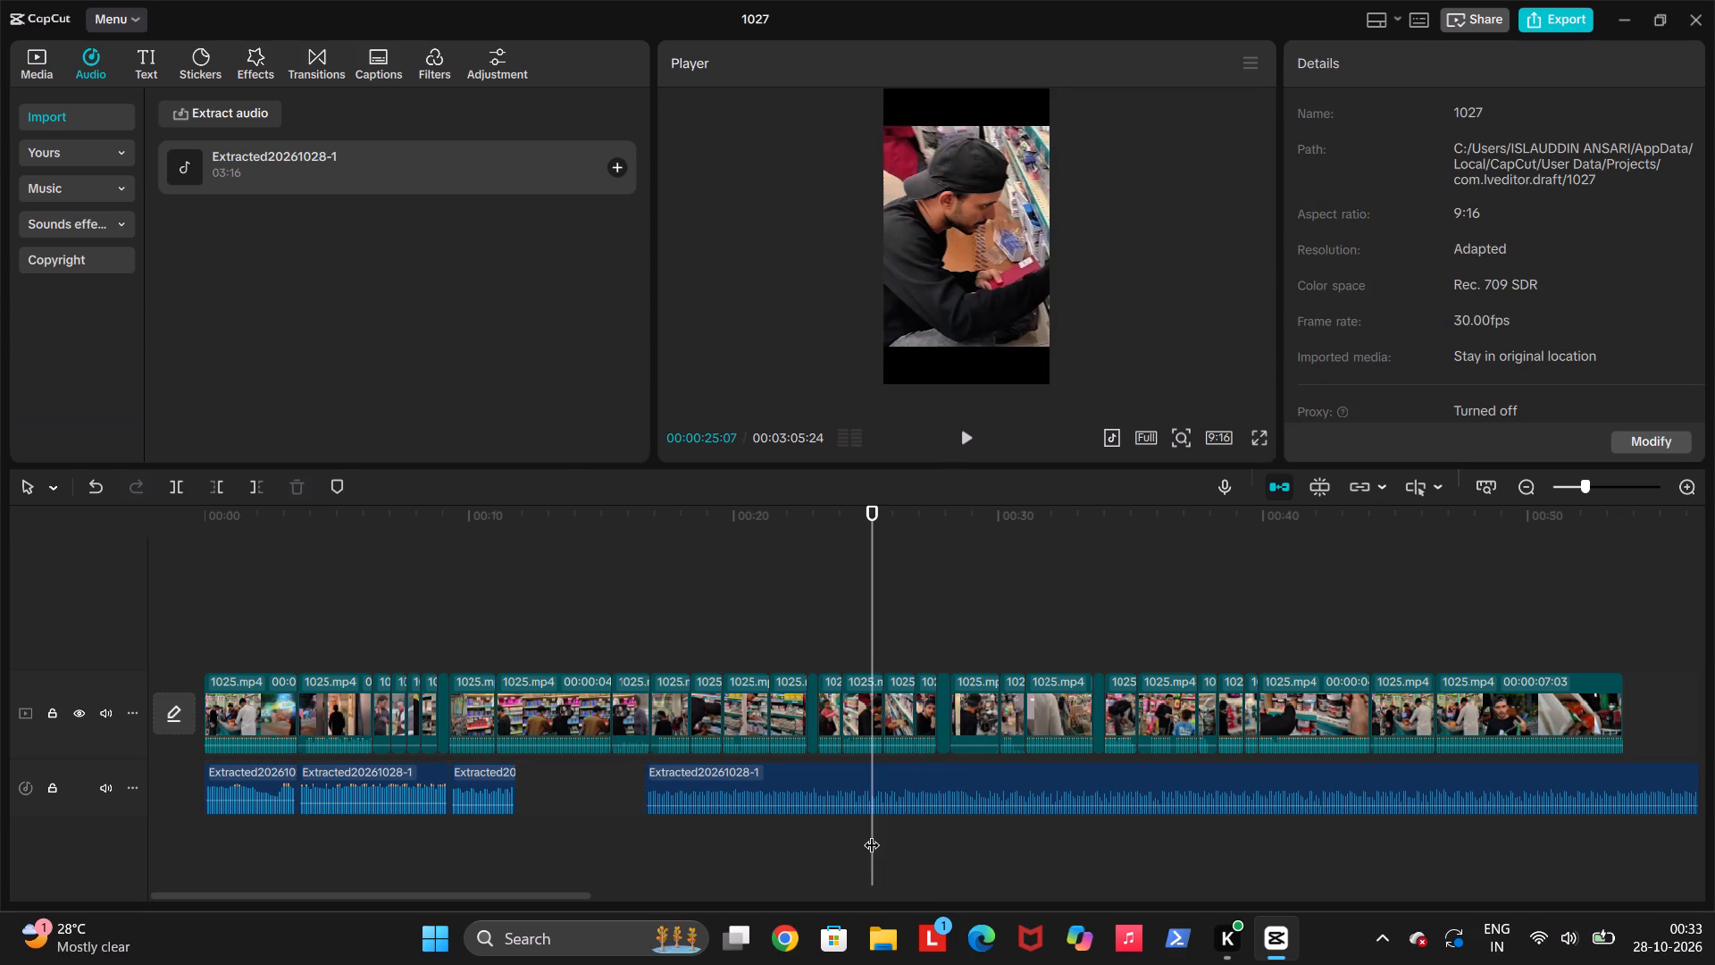
pyautogui.press('space')
pyautogui.press('space')
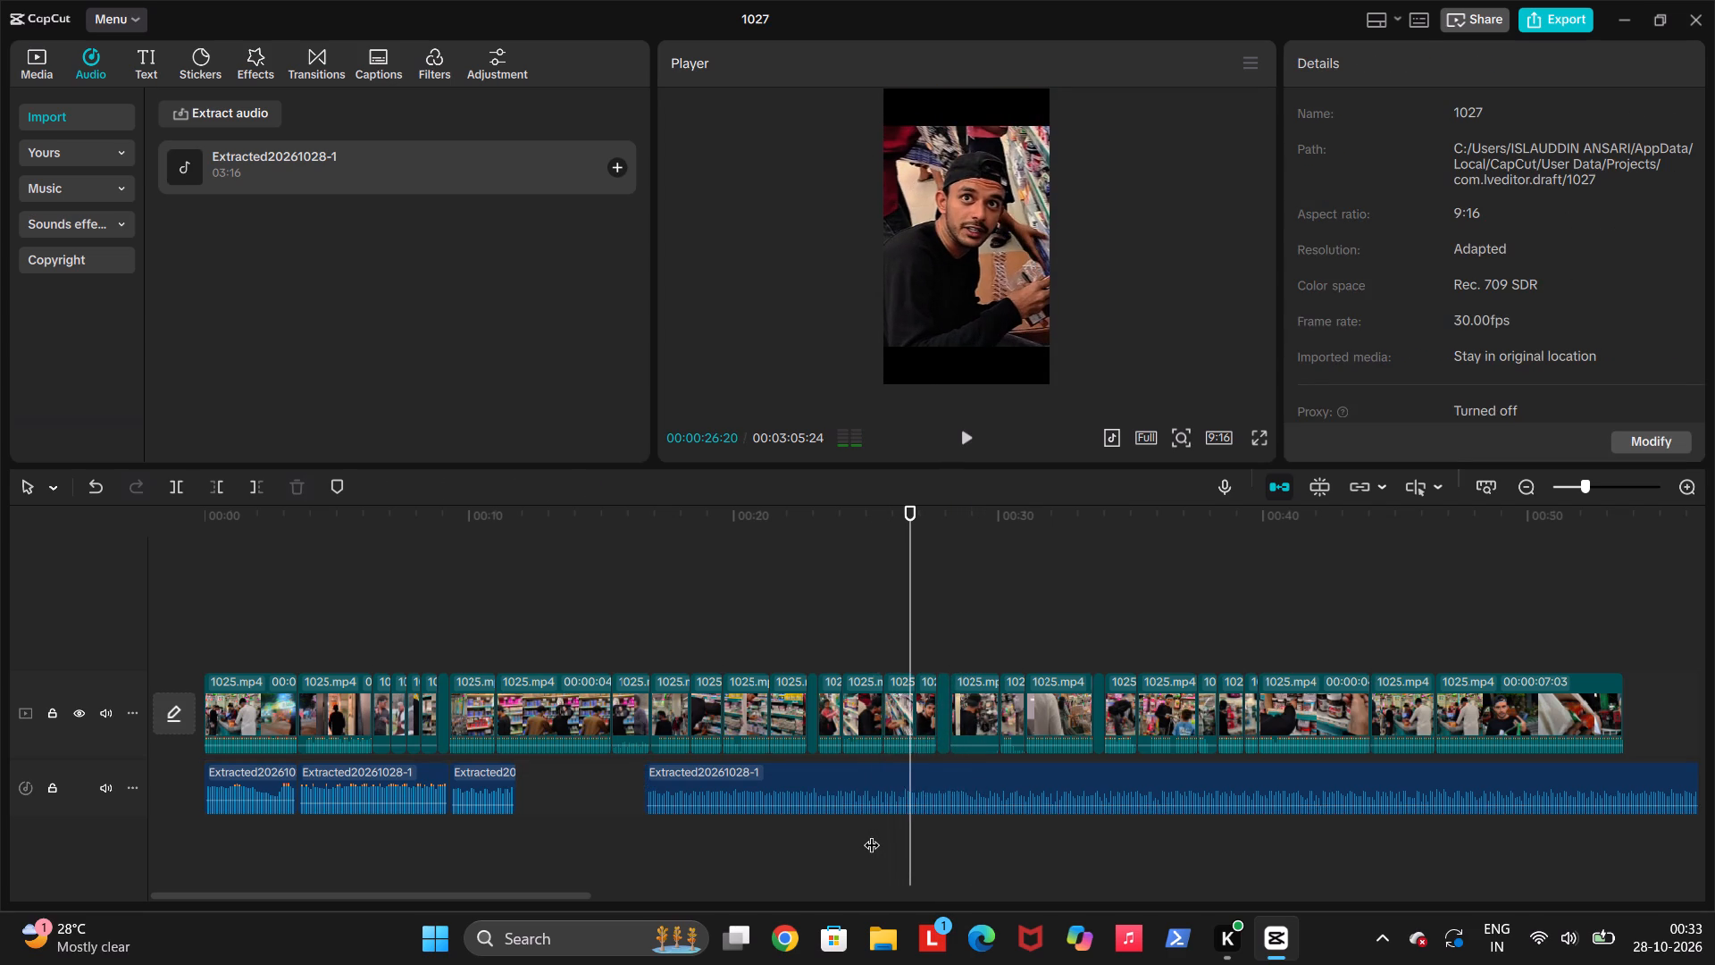
pyautogui.hotkey('ctrl', 'b')
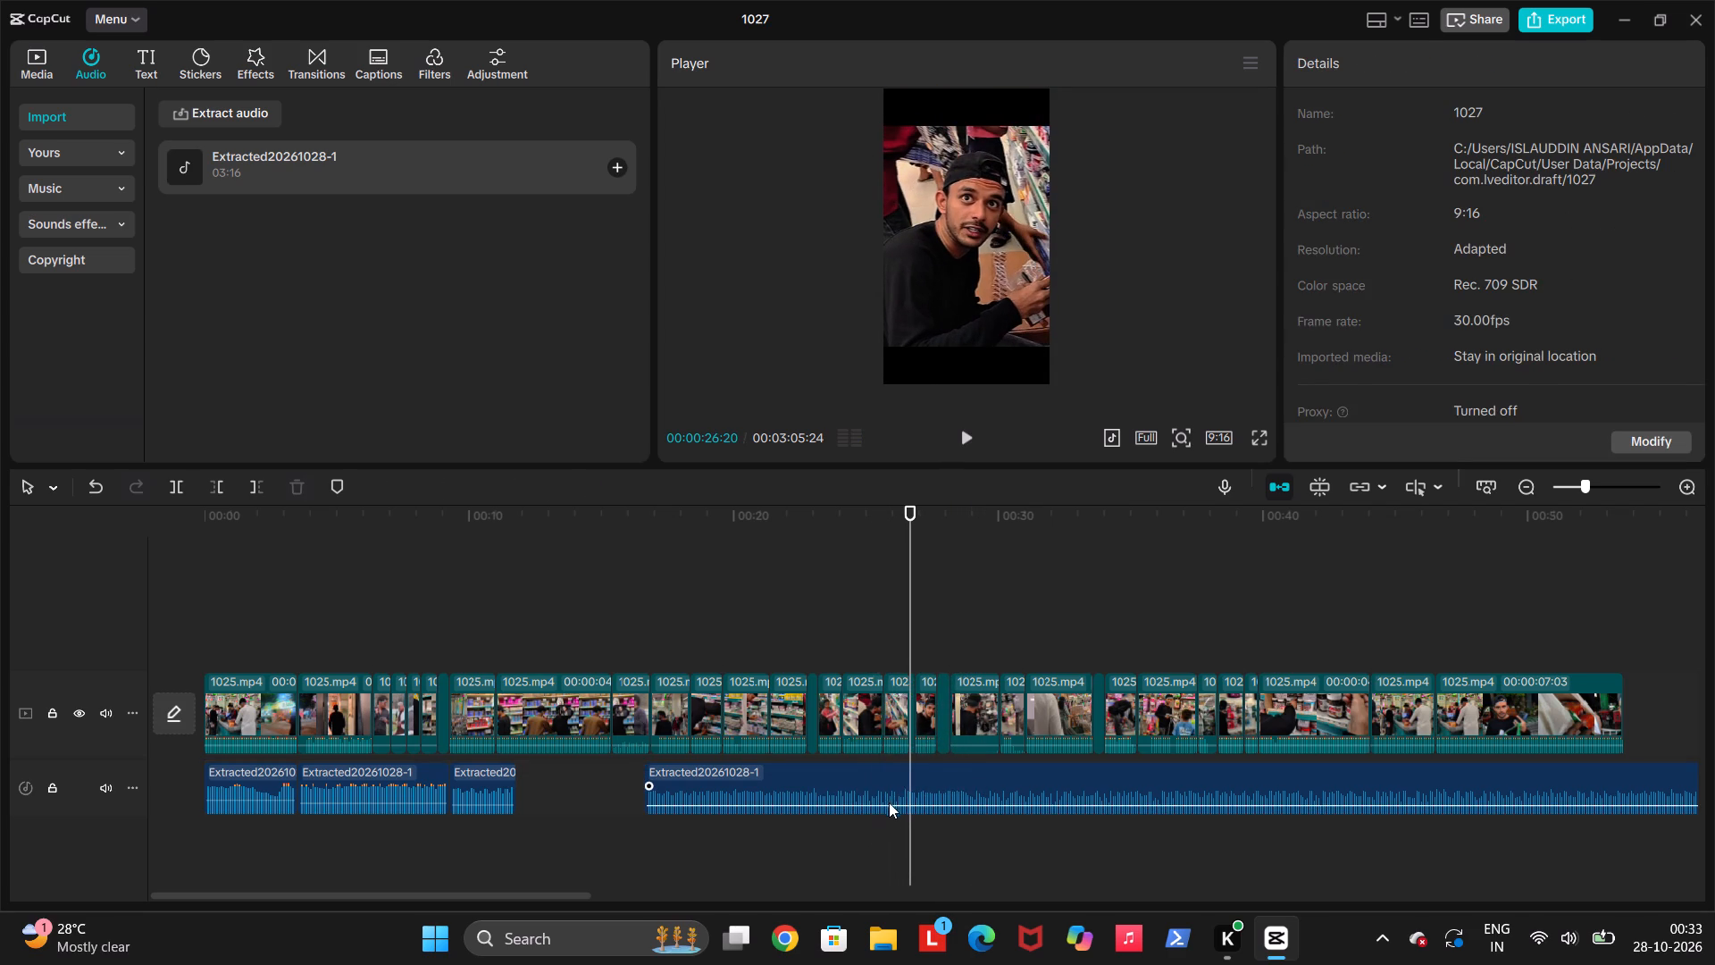
pyautogui.click(885, 800)
pyautogui.hotkey('ctrl', 'b')
# Play on past the 00:00:26:20 split and delete the remaining music after it.
pyautogui.press('space')
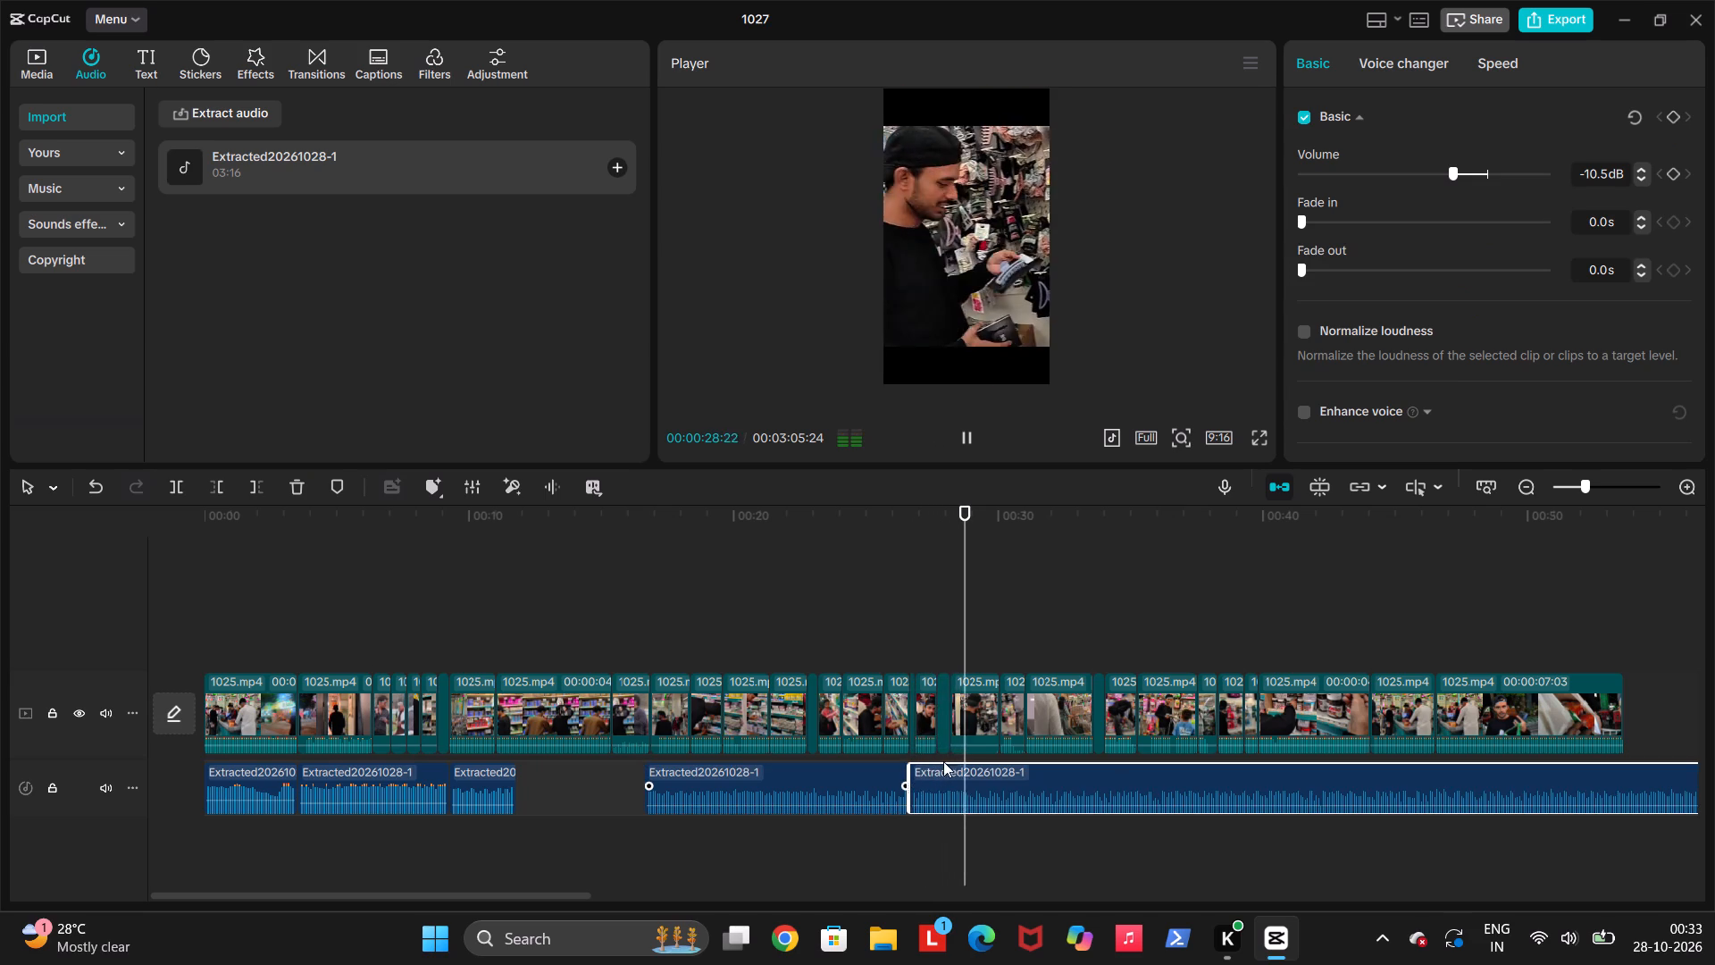
pyautogui.click(969, 774)
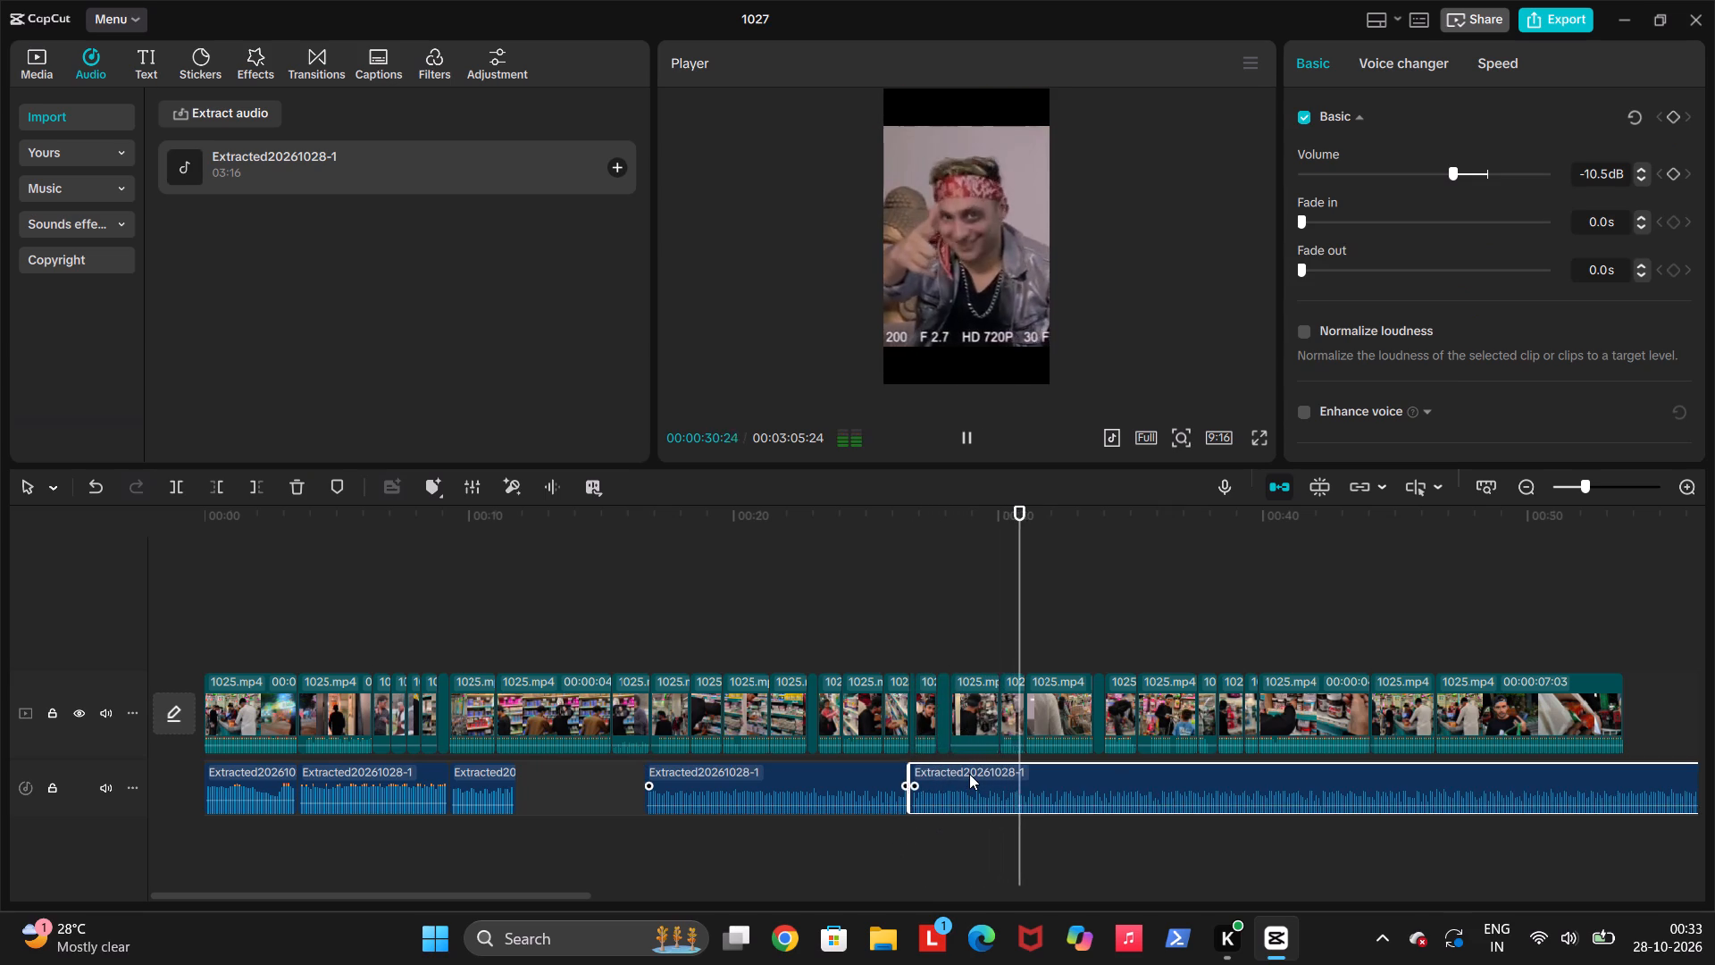
pyautogui.press('Delete')
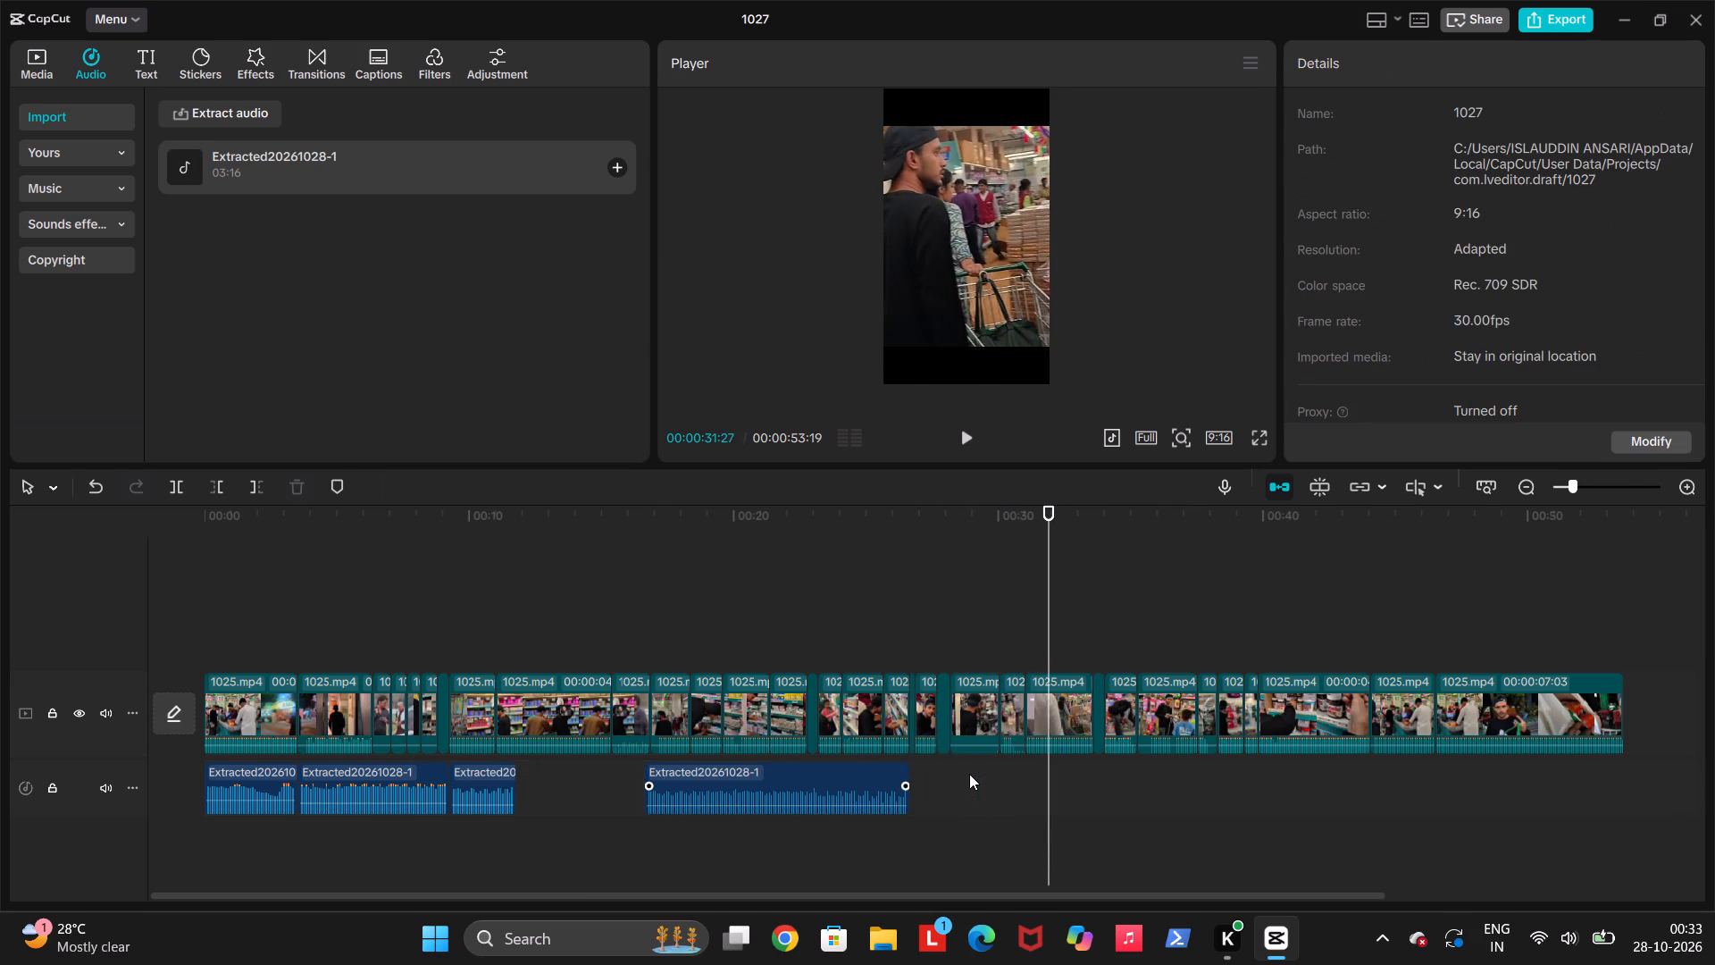
# Replay the last seconds of the music clip, pausing around 00:00:24 to look for an ending point.
pyautogui.click(845, 843)
pyautogui.press('space')
pyautogui.press('space')
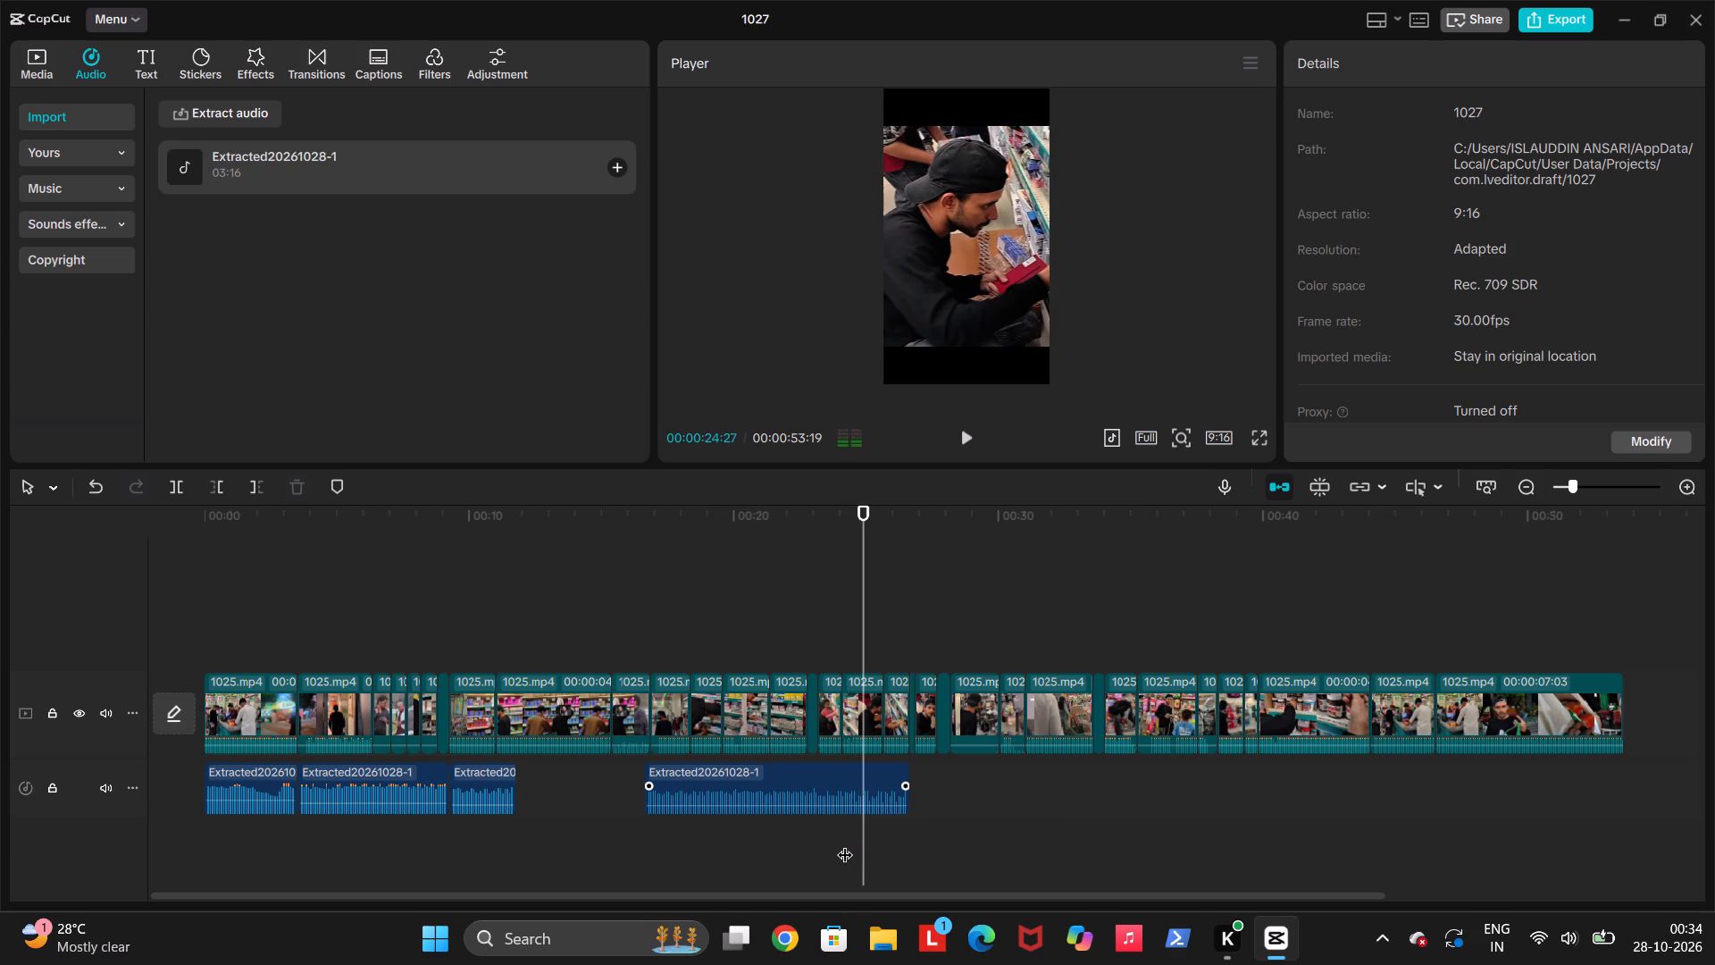
pyautogui.click(780, 847)
pyautogui.press('space')
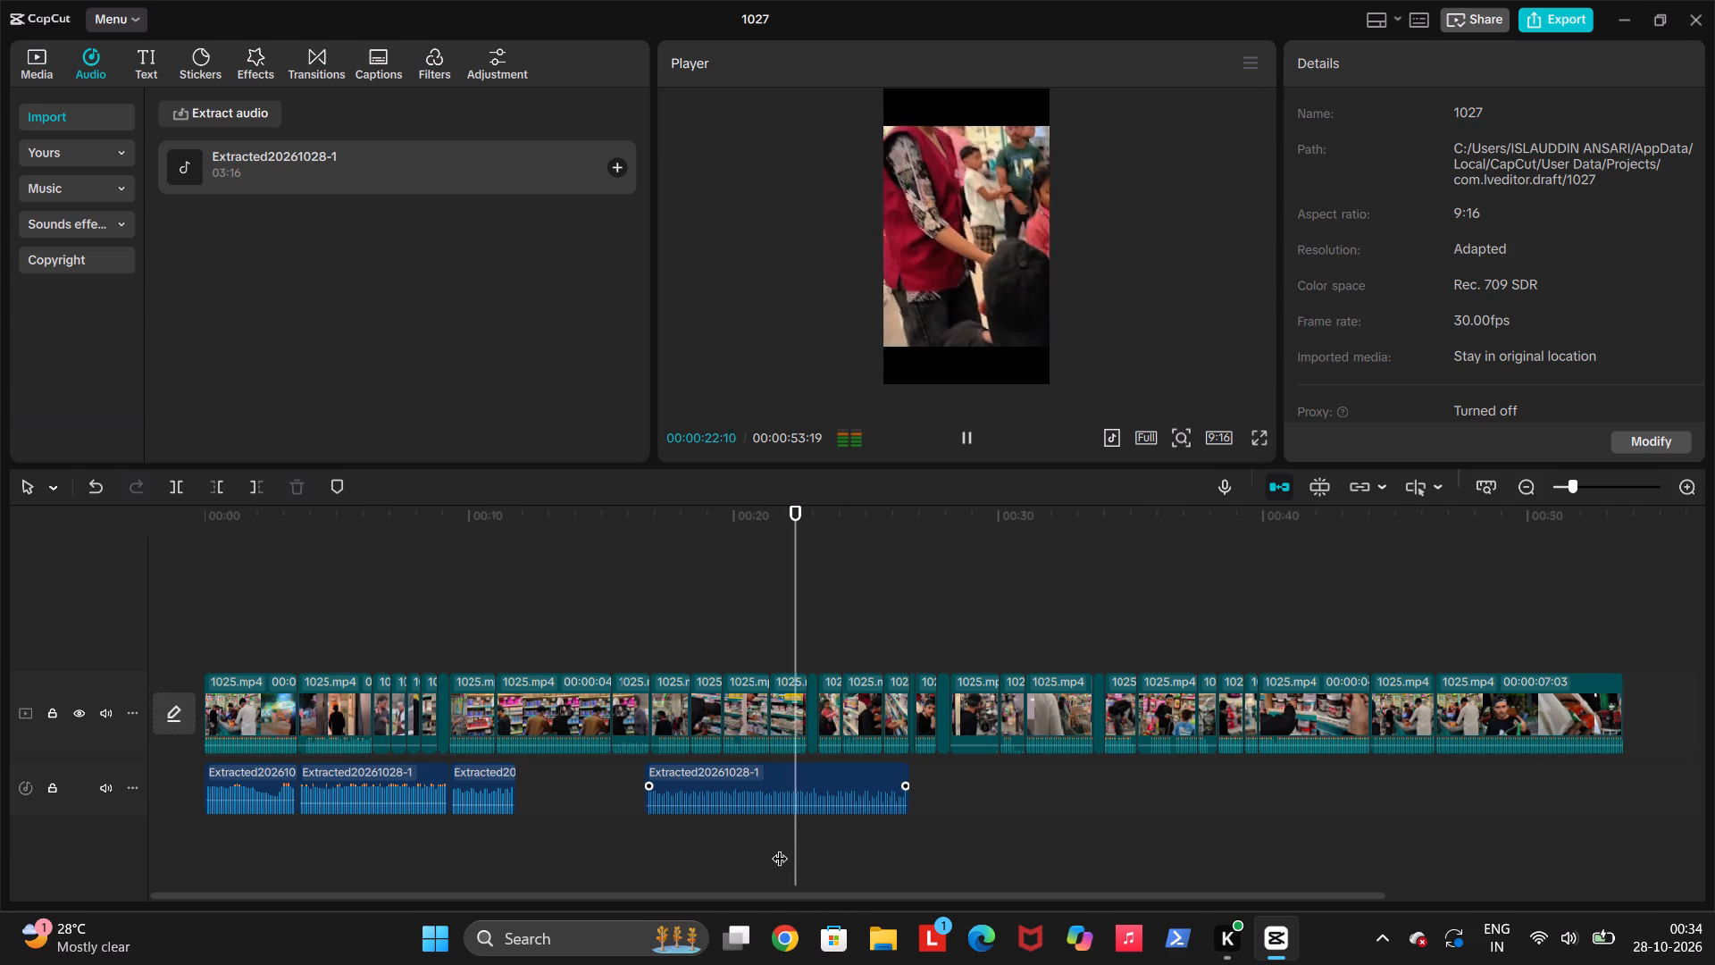
pyautogui.press('space')
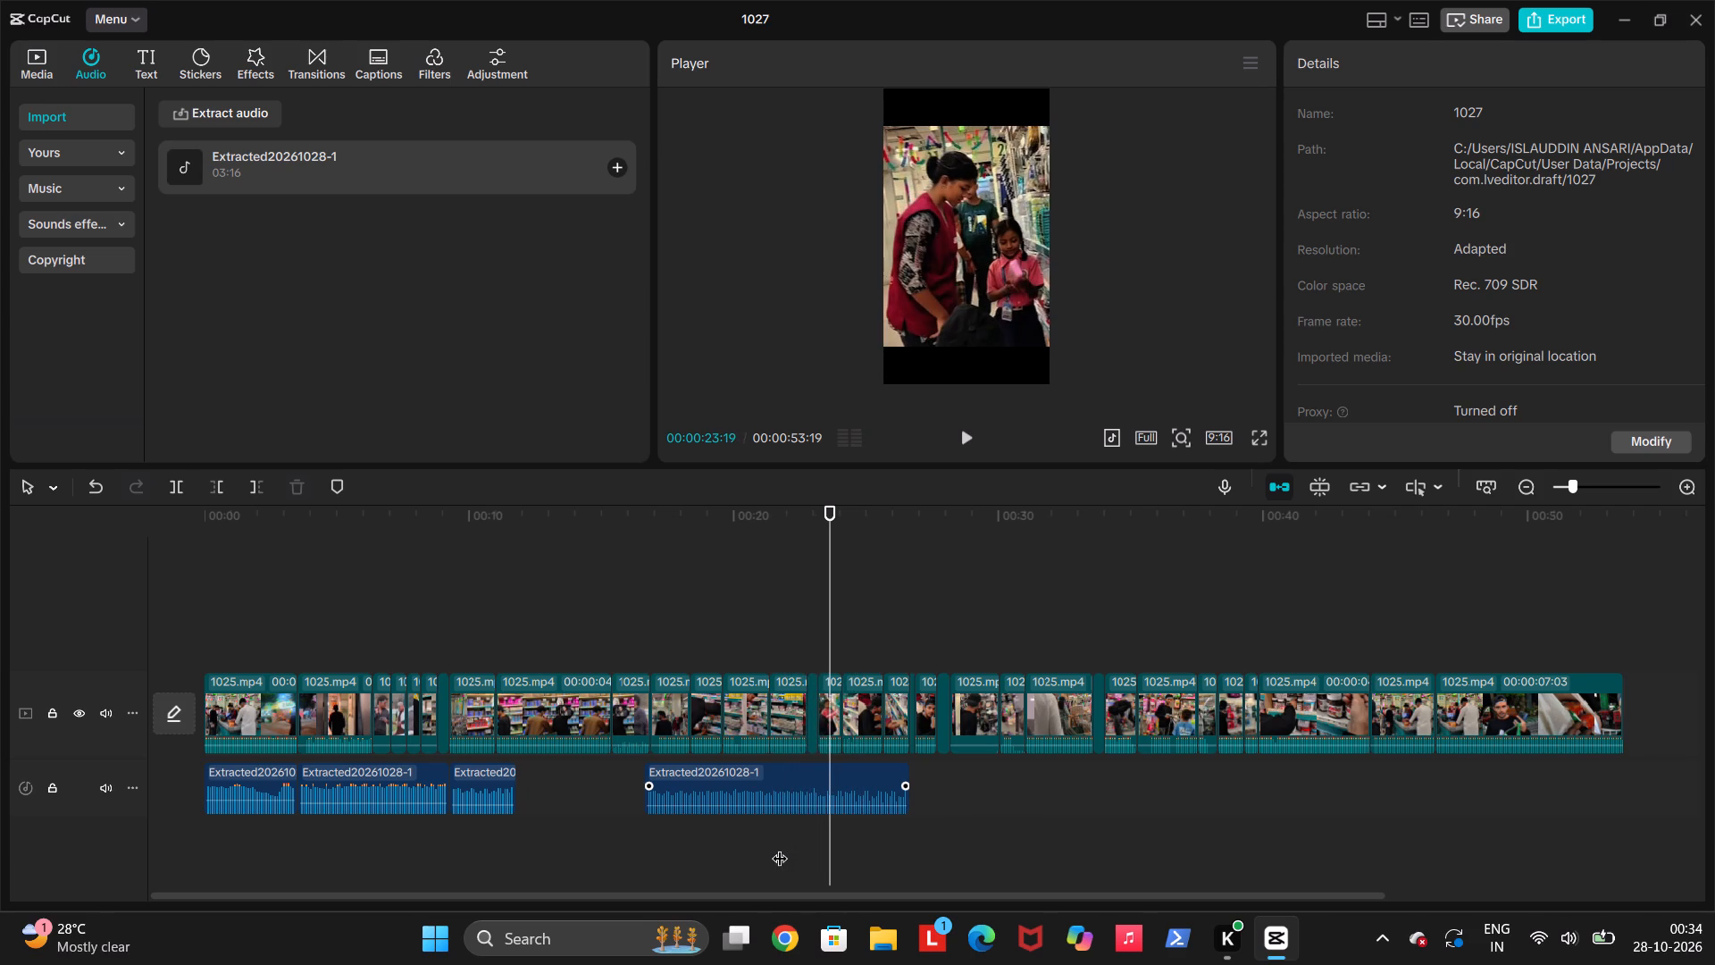
pyautogui.press('space')
pyautogui.press('space')
pyautogui.press('space')
pyautogui.press('space')
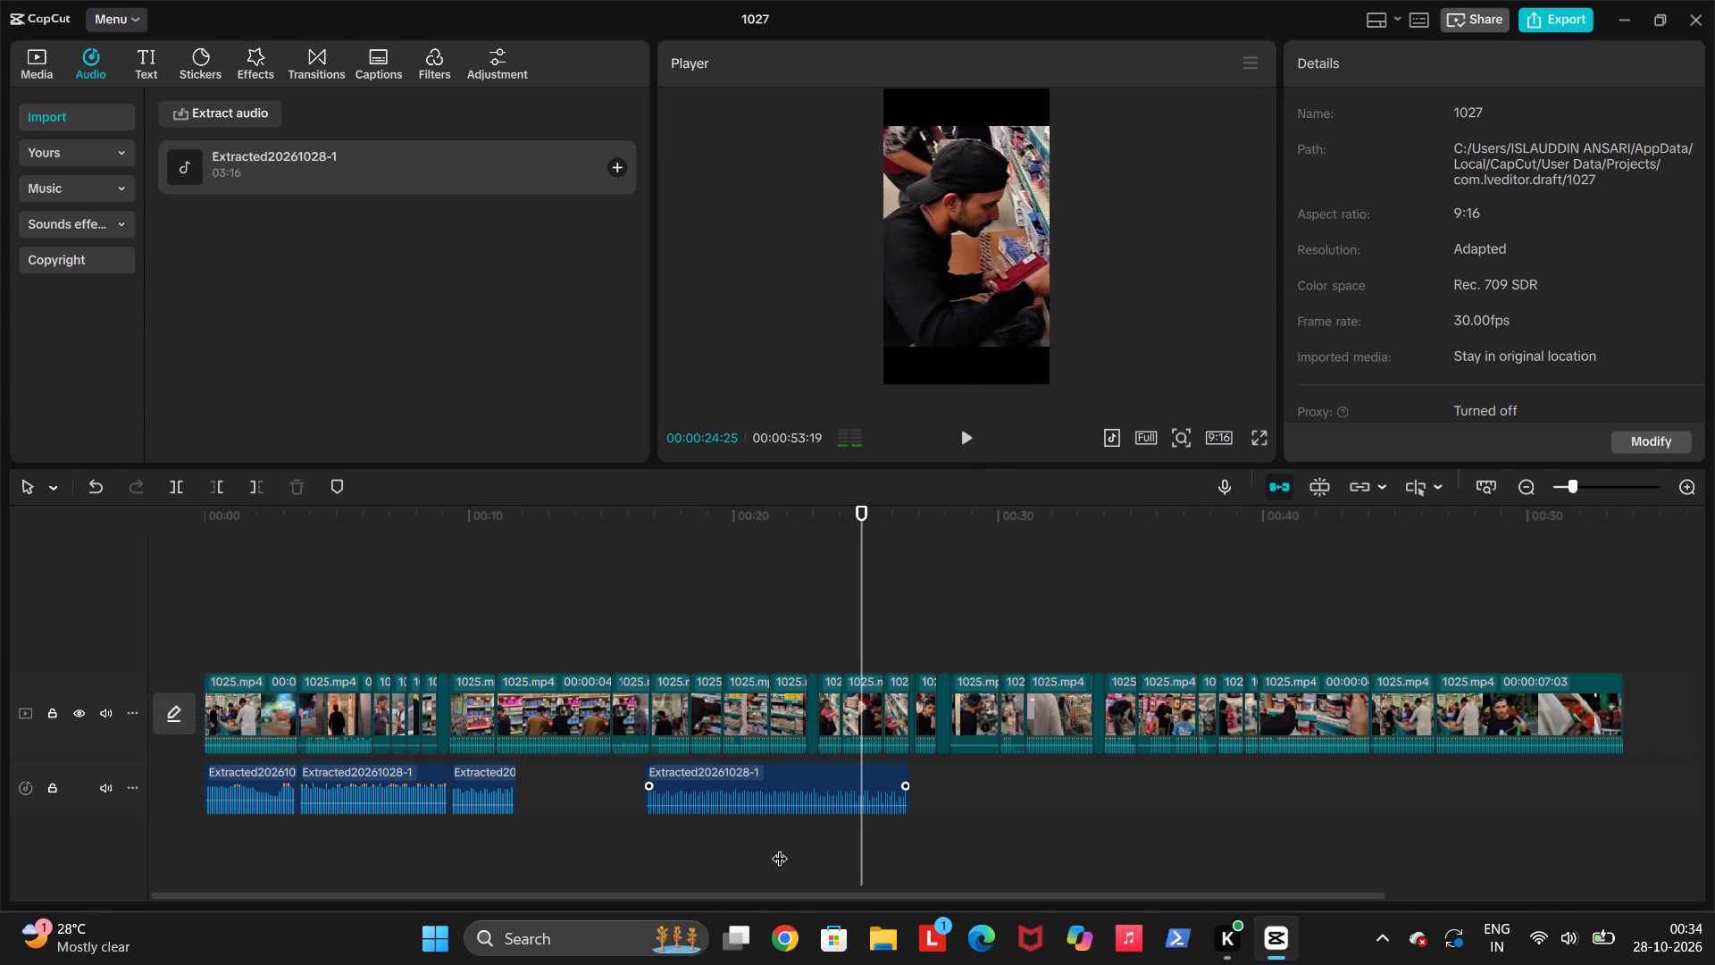
# Play in short bursts from 00:00:23:21 and trim the end of the last music clip to 00:00:24:08.
pyautogui.click(832, 831)
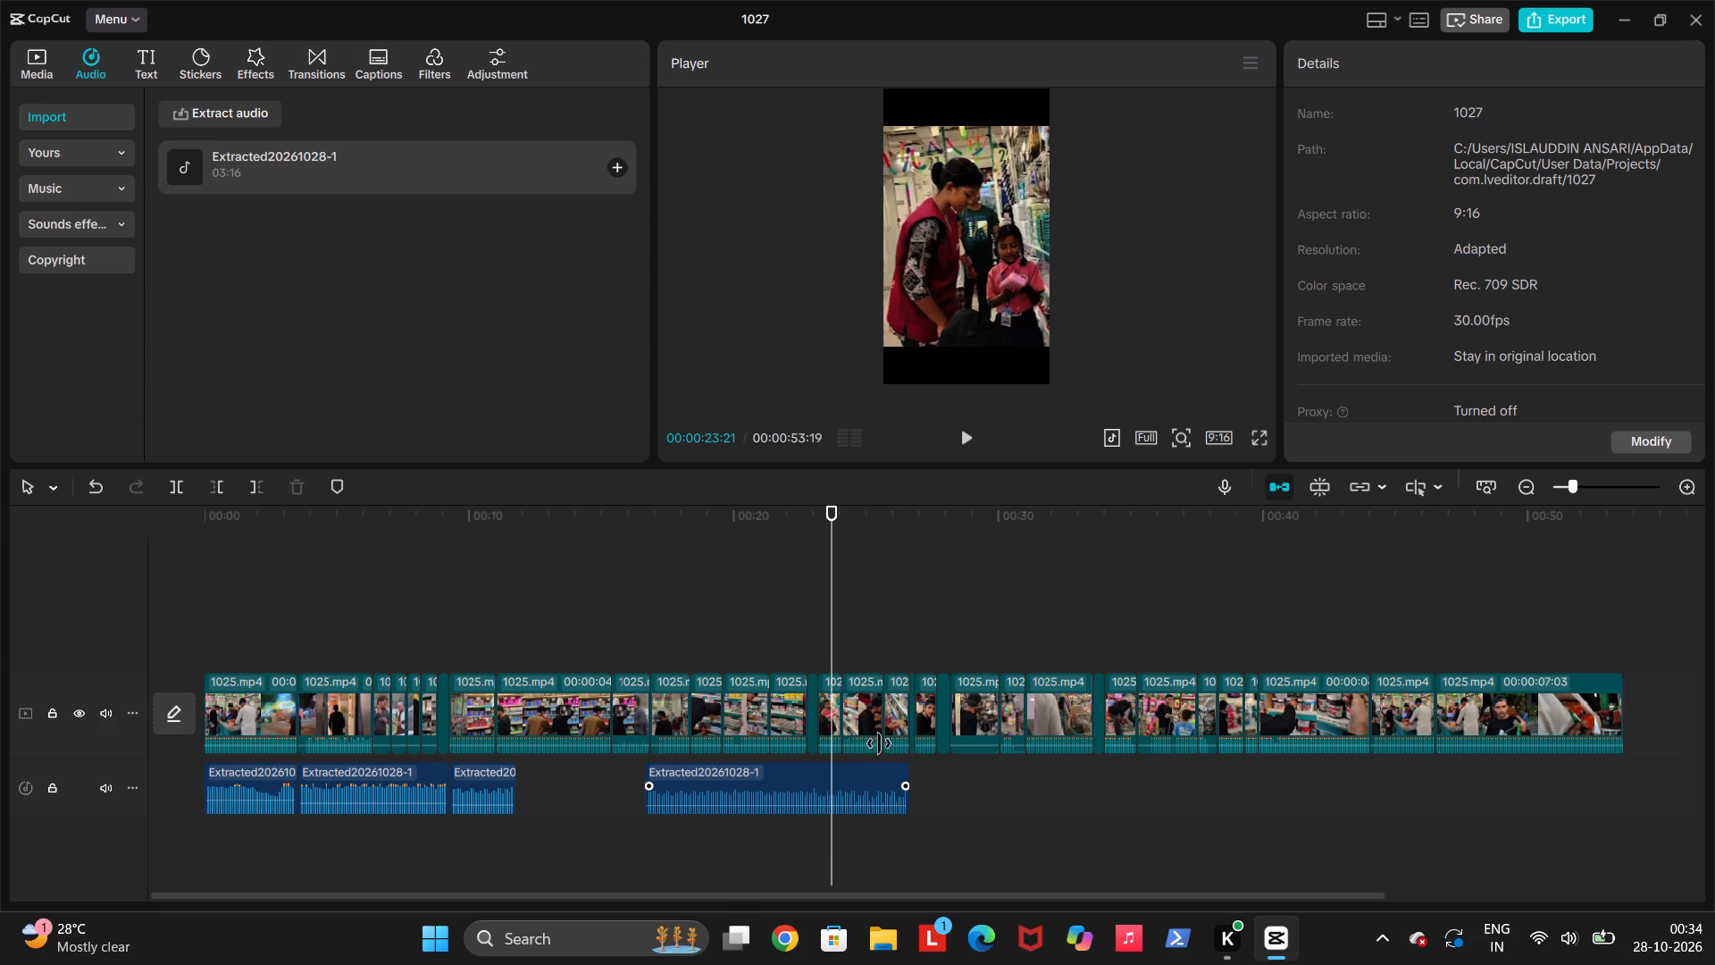
pyautogui.click(855, 776)
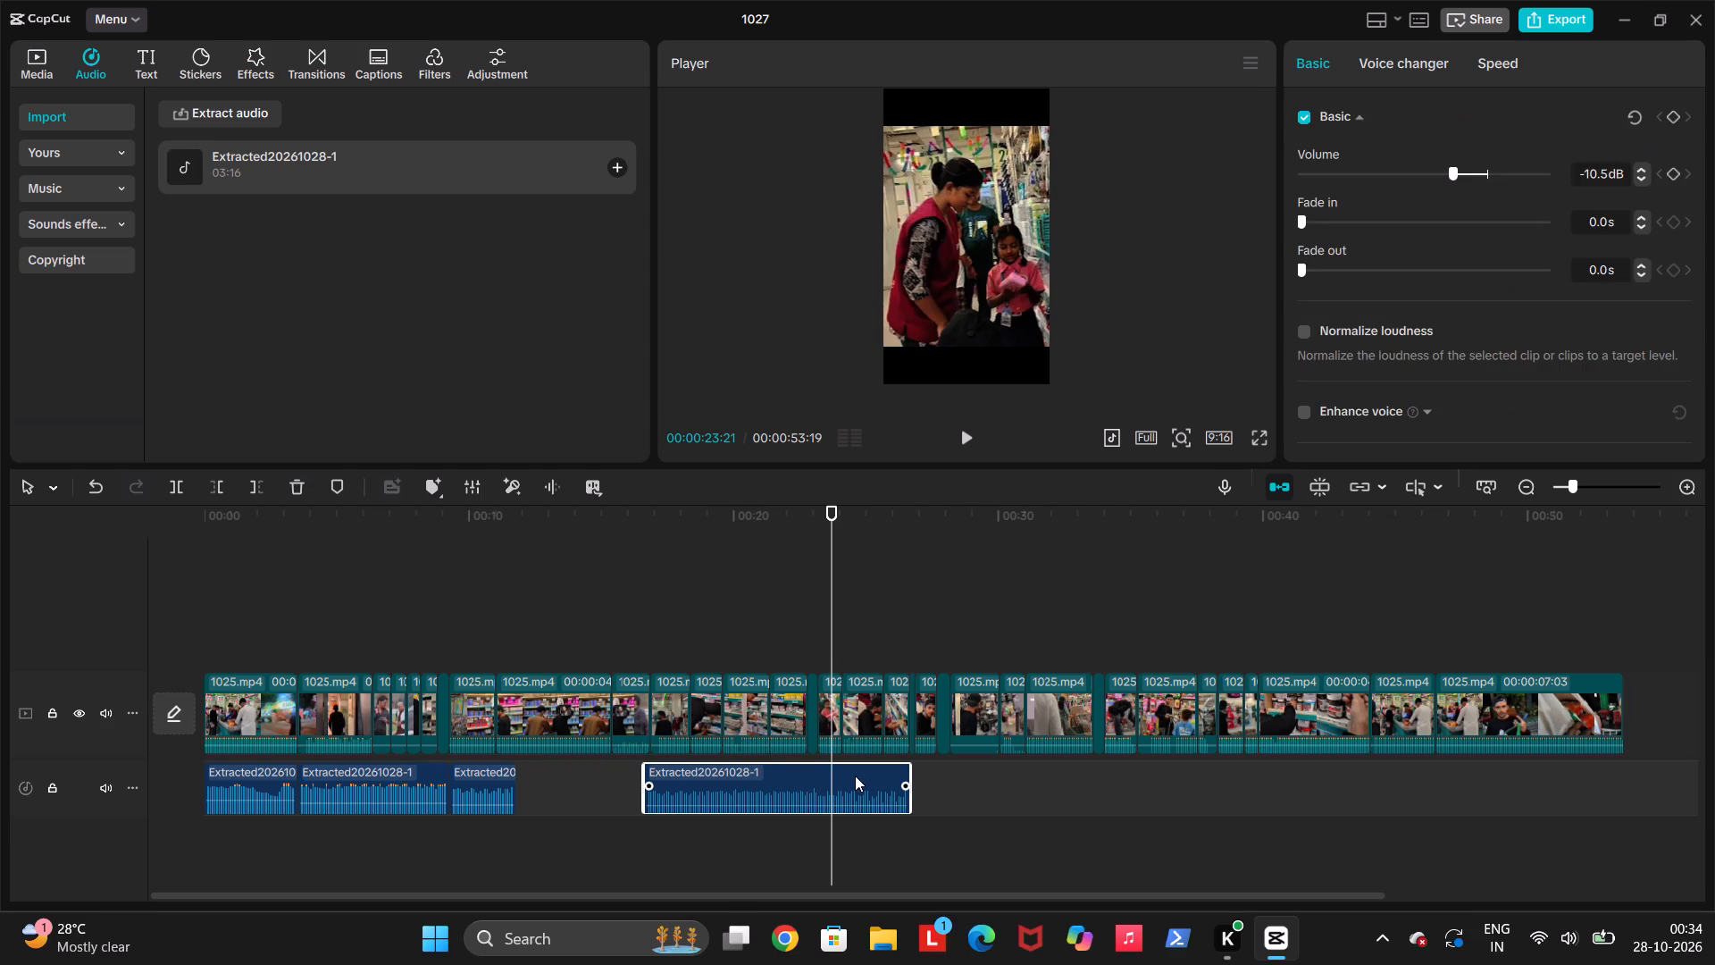
pyautogui.press('space')
pyautogui.press('space')
pyautogui.press('space')
pyautogui.press('space')
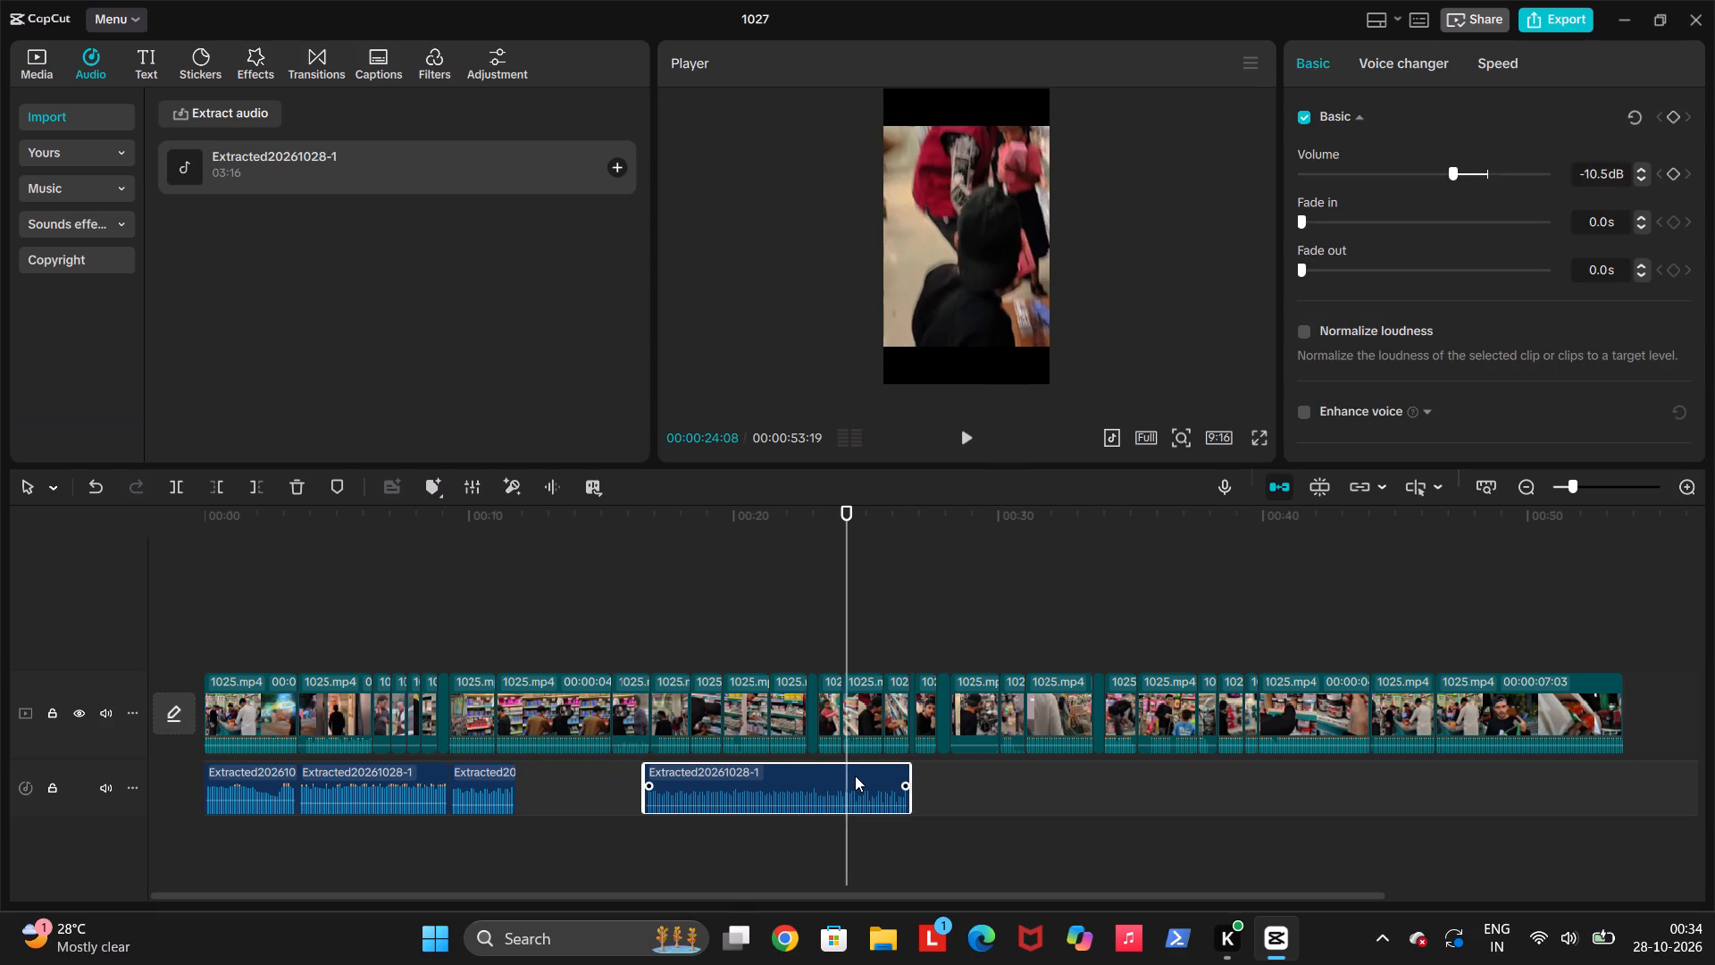
pyautogui.press('w')
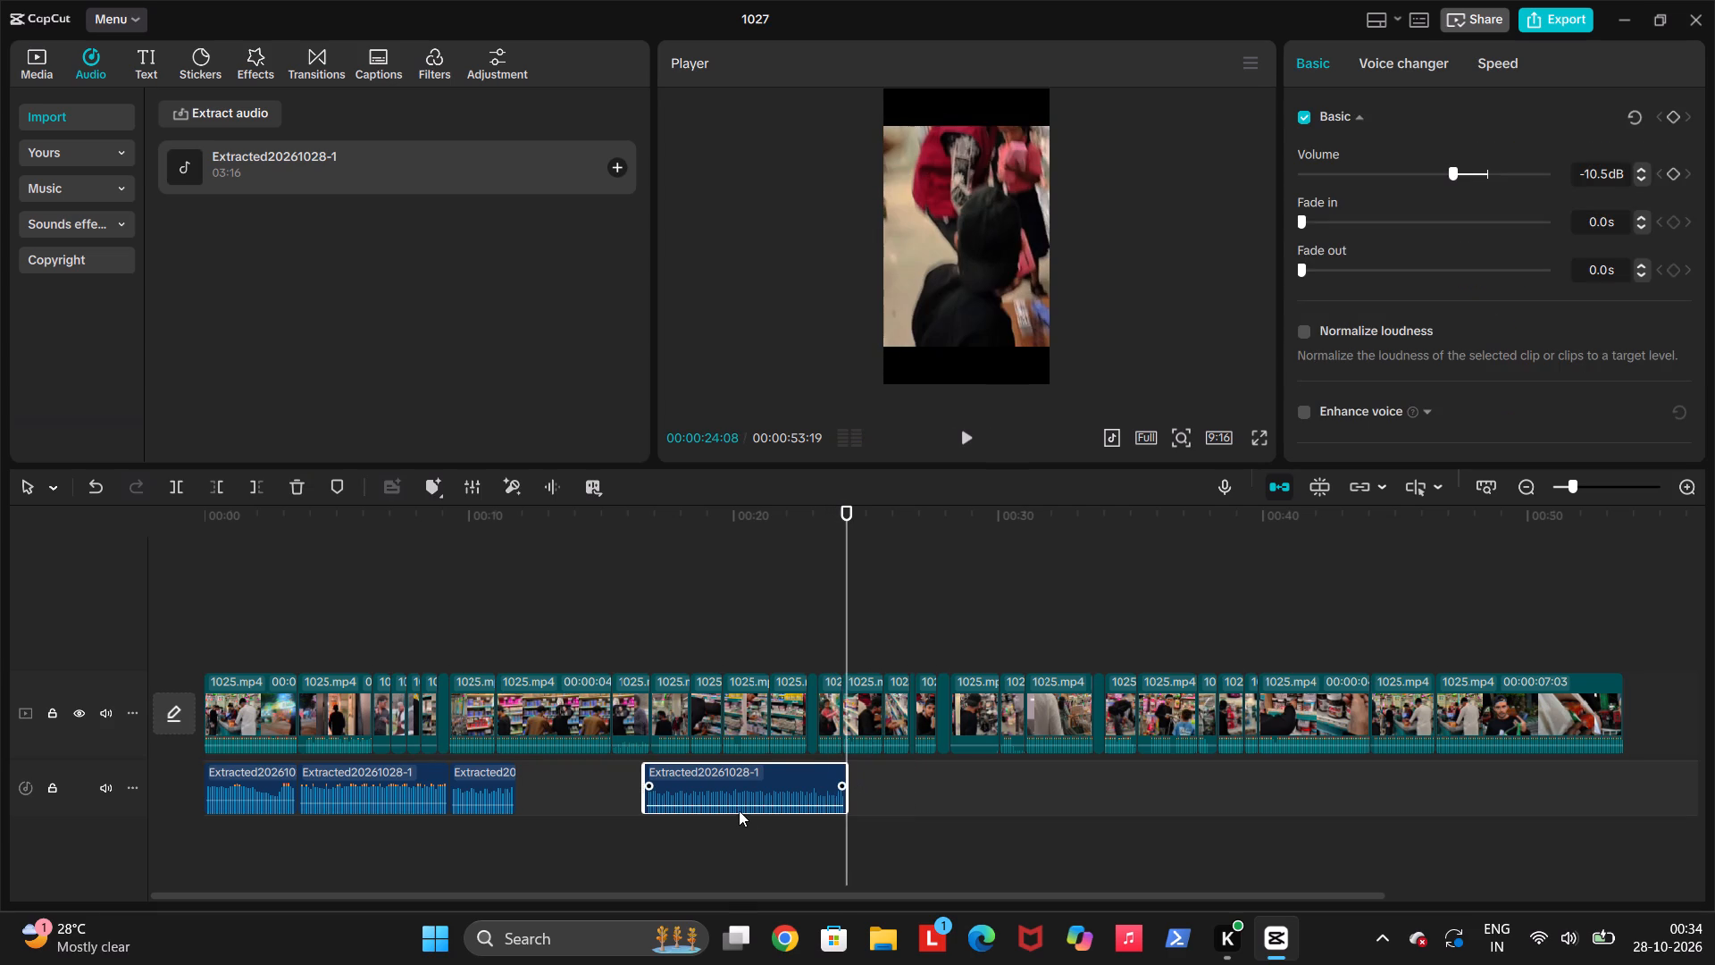
# Duplicate the trimmed music clip and place the copy on the same audio track, starting at about 39 seconds.
pyautogui.click(739, 798)
pyautogui.hotkey('ctrl', 'c')
pyautogui.hotkey('ctrl', 'v')
pyautogui.moveTo(919, 783); pyautogui.dragTo(1181, 785)
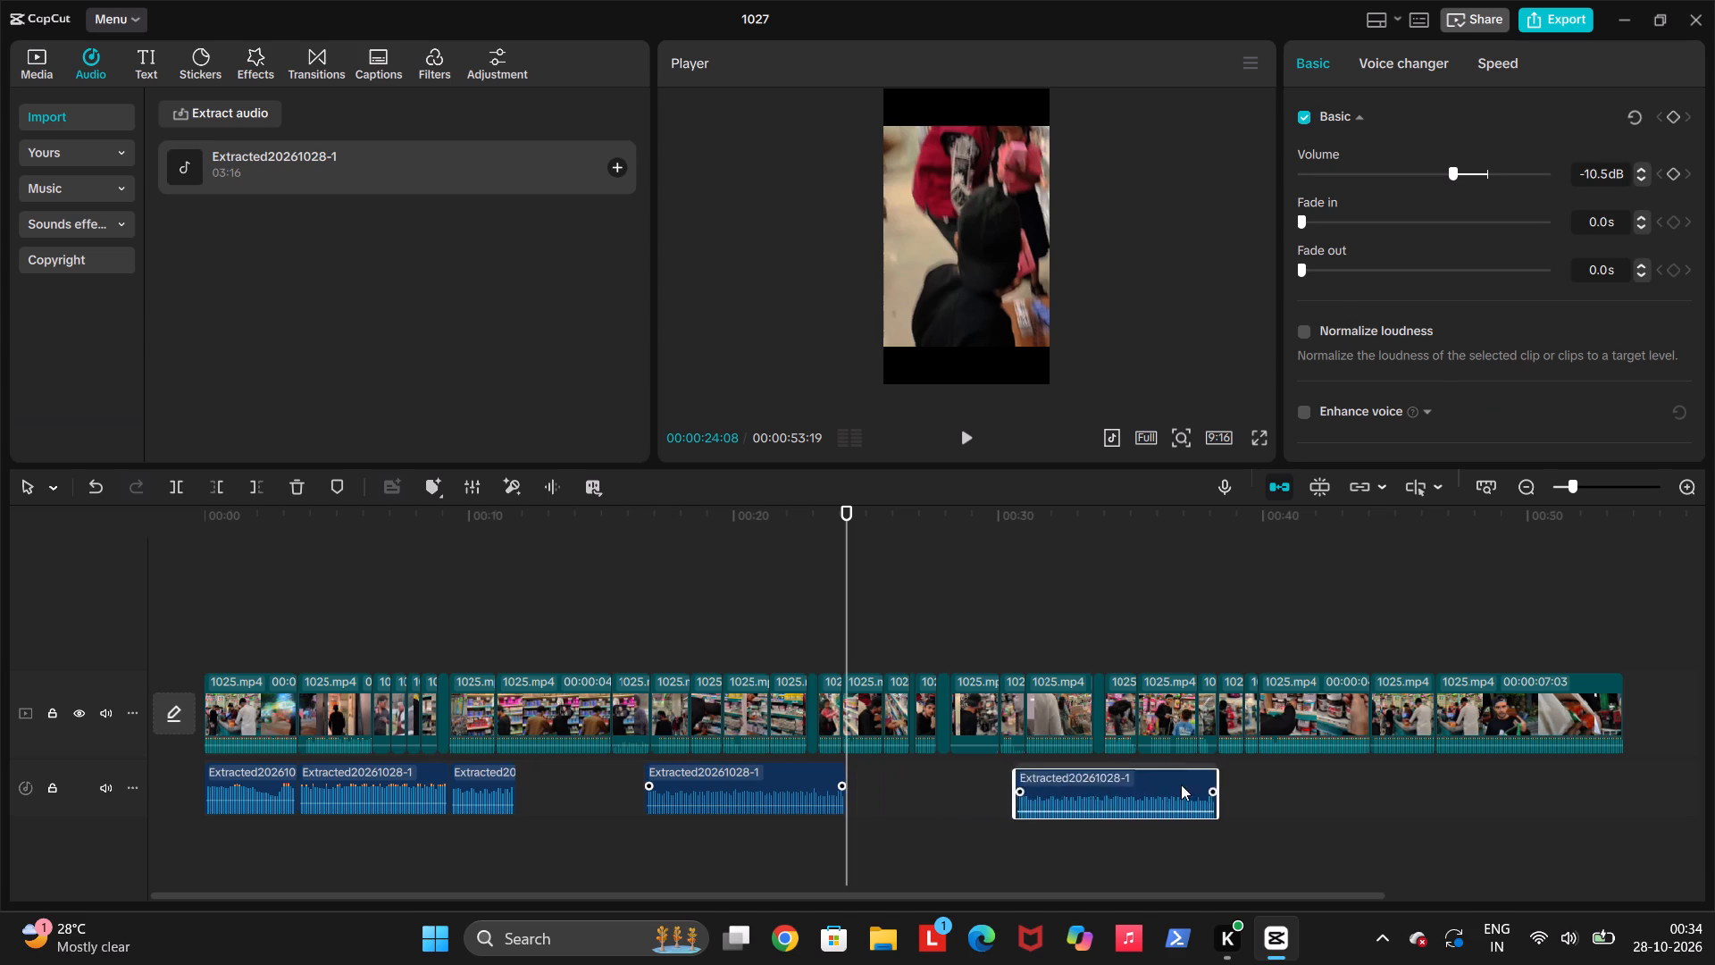
pyautogui.moveTo(1181, 785); pyautogui.dragTo(1317, 755)
pyautogui.moveTo(1311, 759); pyautogui.dragTo(1313, 778)
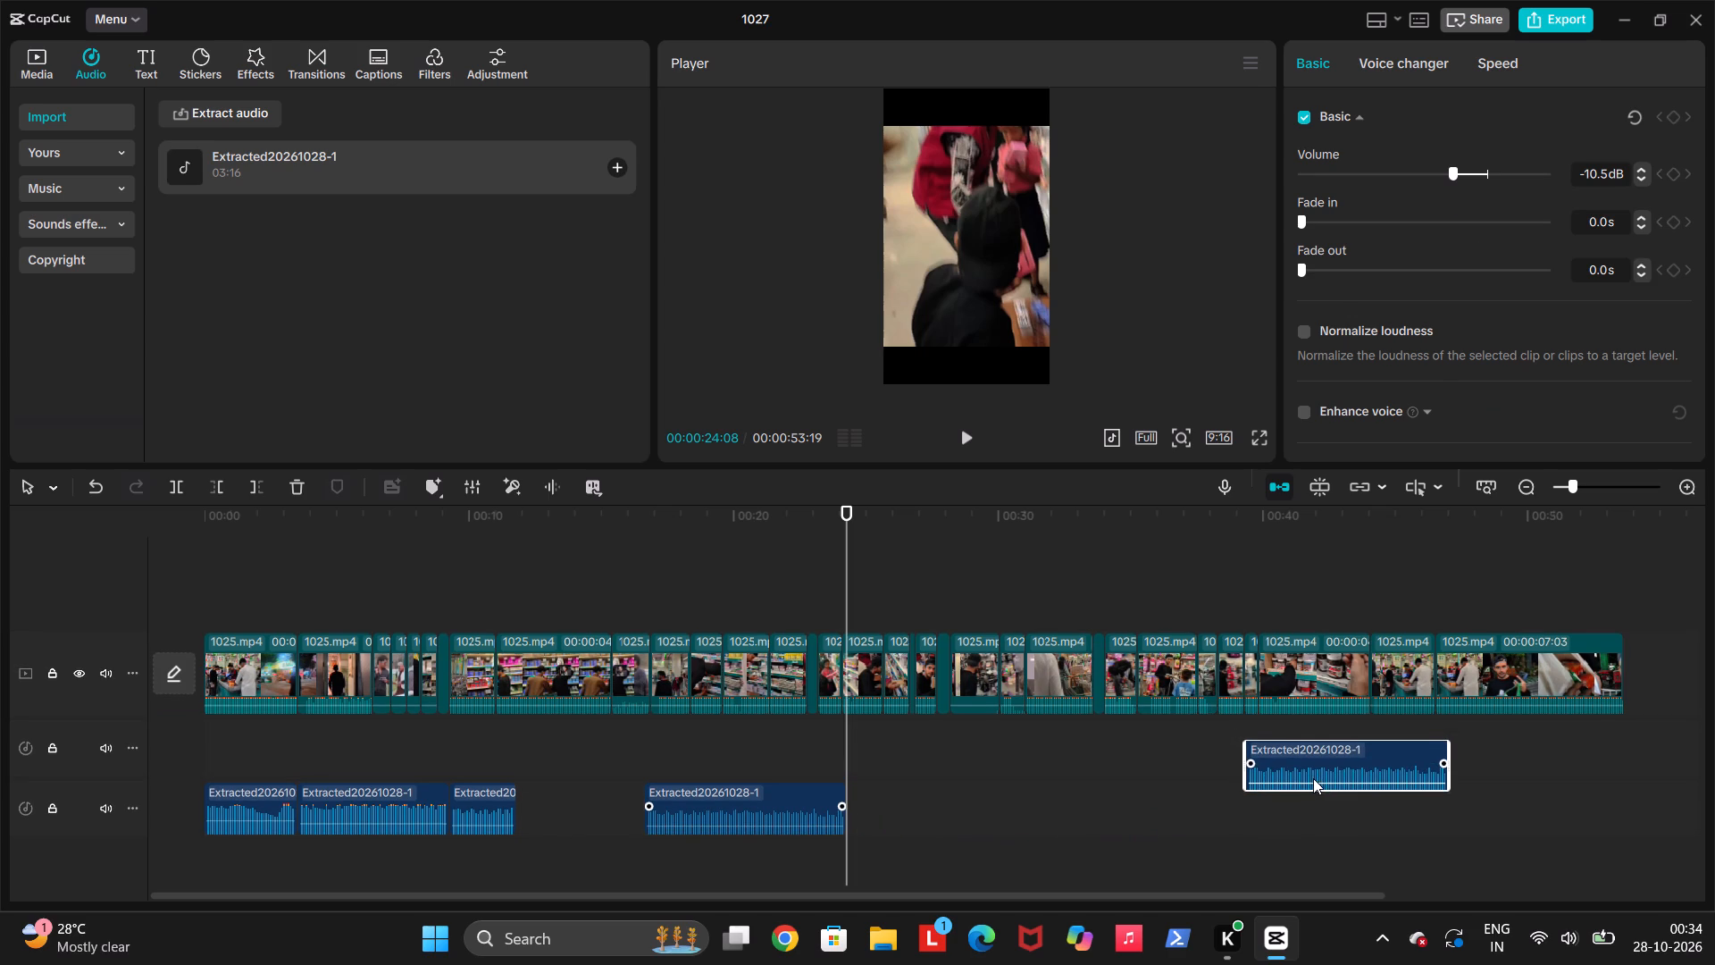
pyautogui.moveTo(1313, 778); pyautogui.dragTo(1314, 787)
# Extend the start of the copied music clip back to about 00:00:26:20.
pyautogui.moveTo(1248, 776); pyautogui.dragTo(1099, 812)
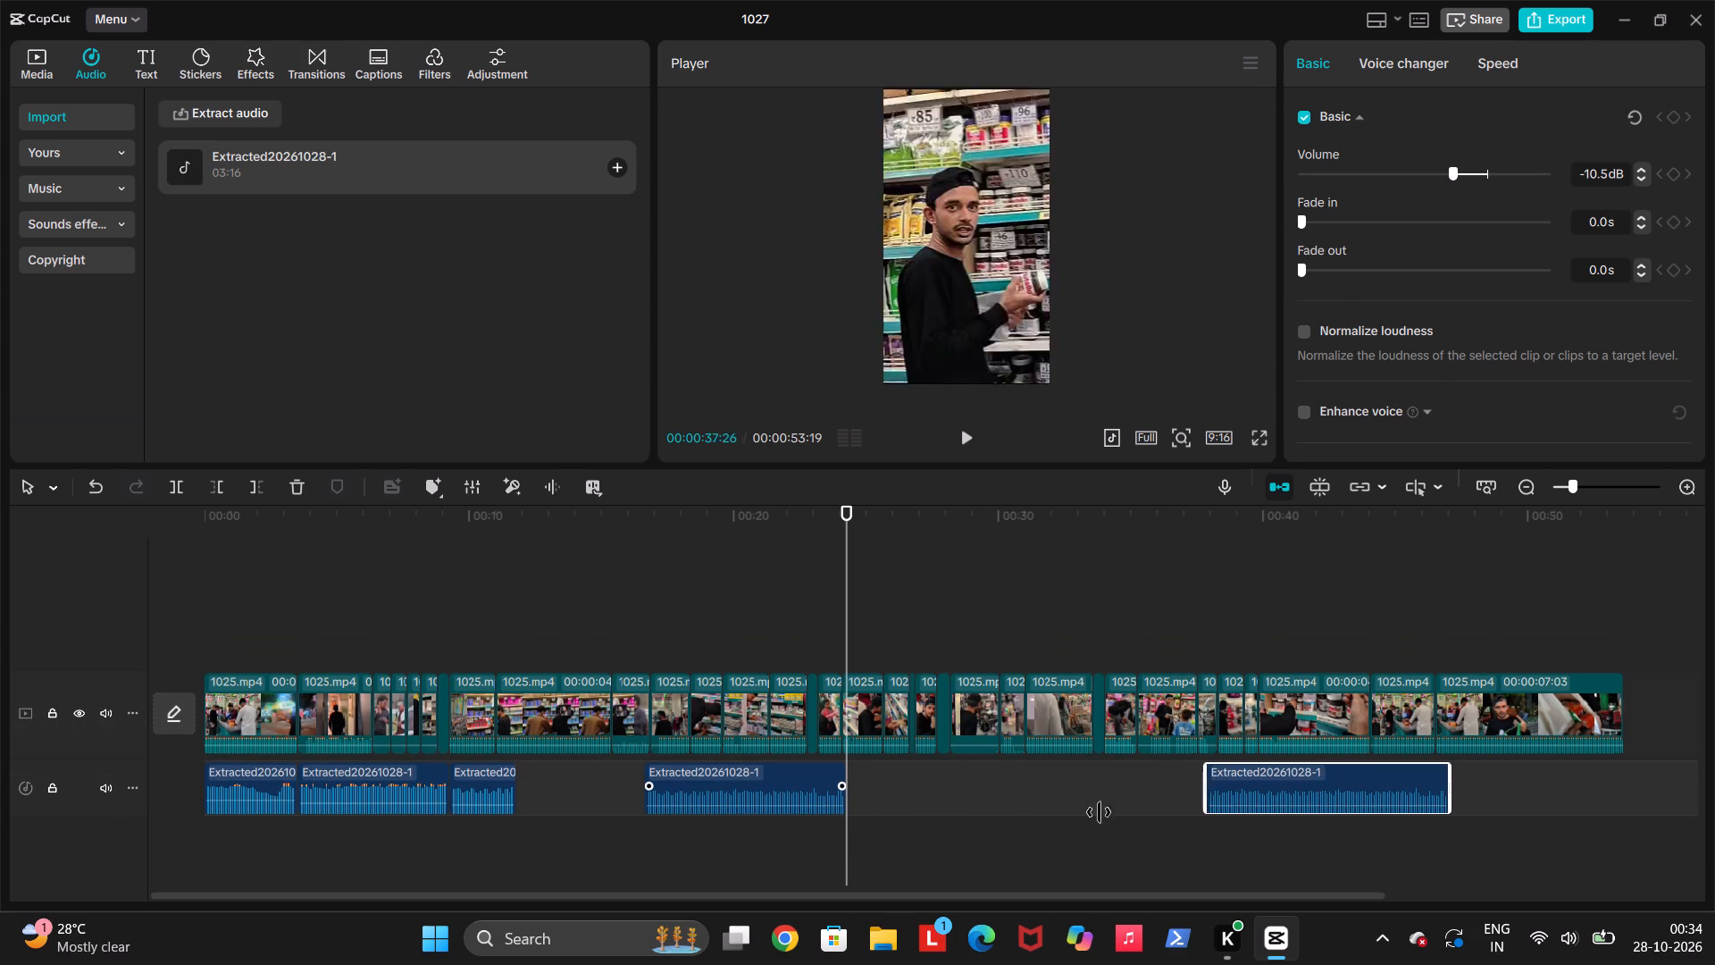
pyautogui.moveTo(1099, 812); pyautogui.dragTo(912, 833)
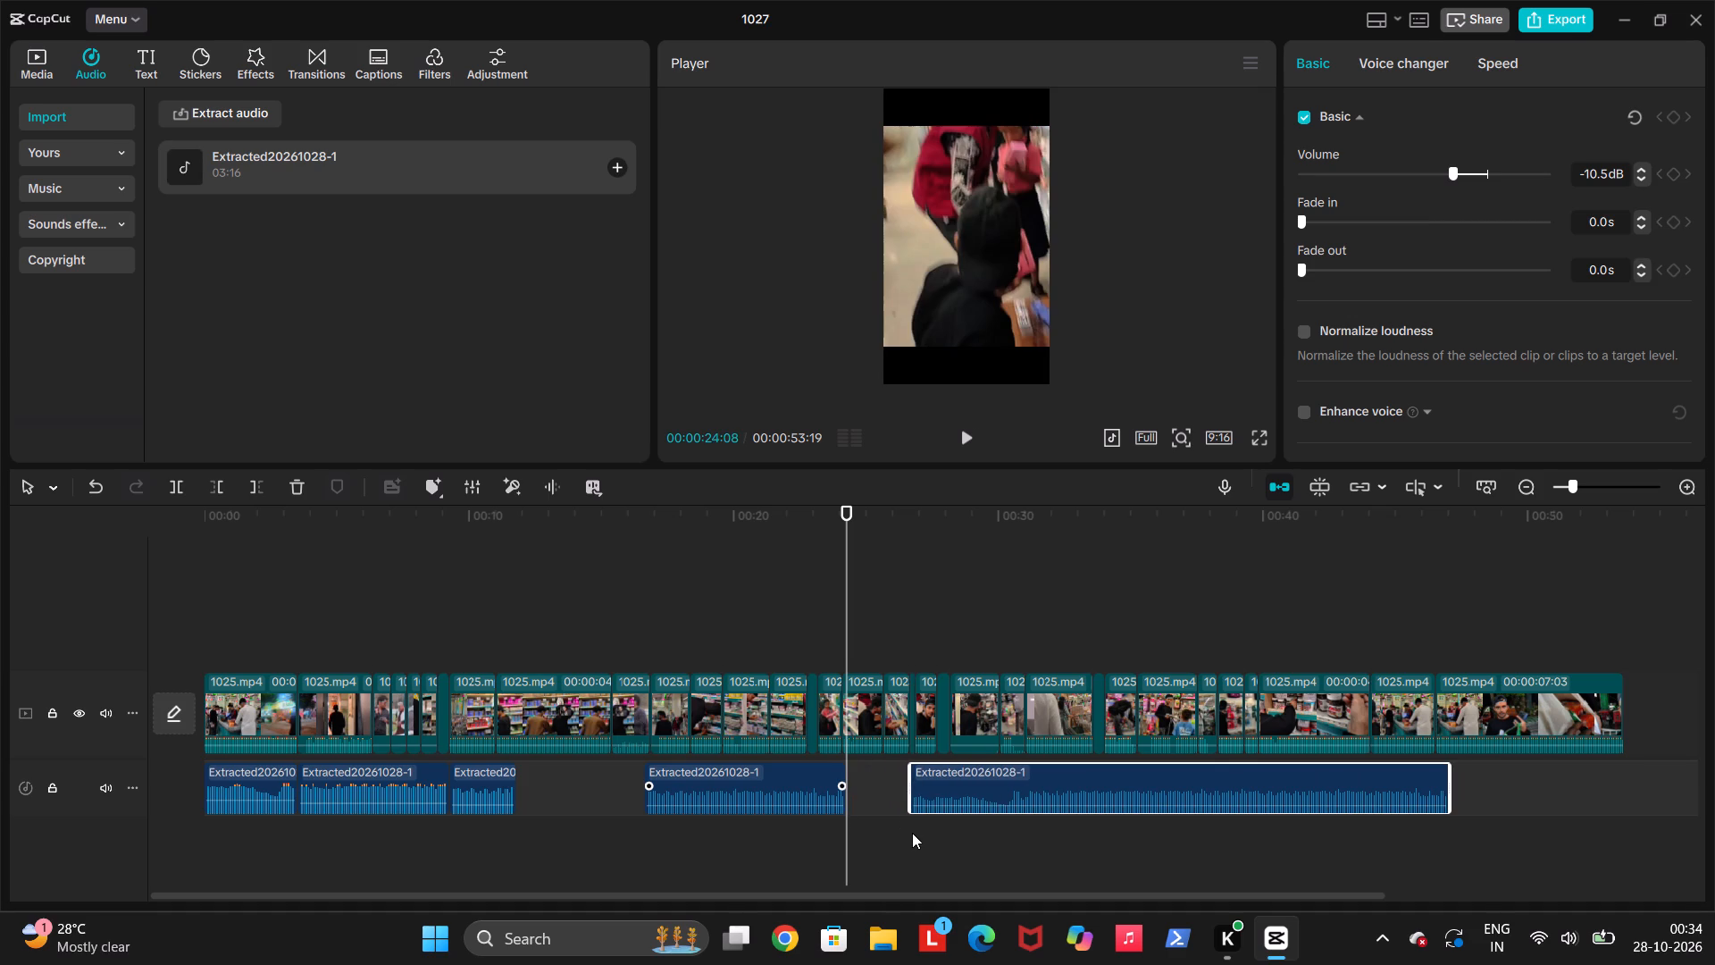
# Play the extended copy to 00:00:30:18 and trim off its beginning up to that point.
pyautogui.press('space')
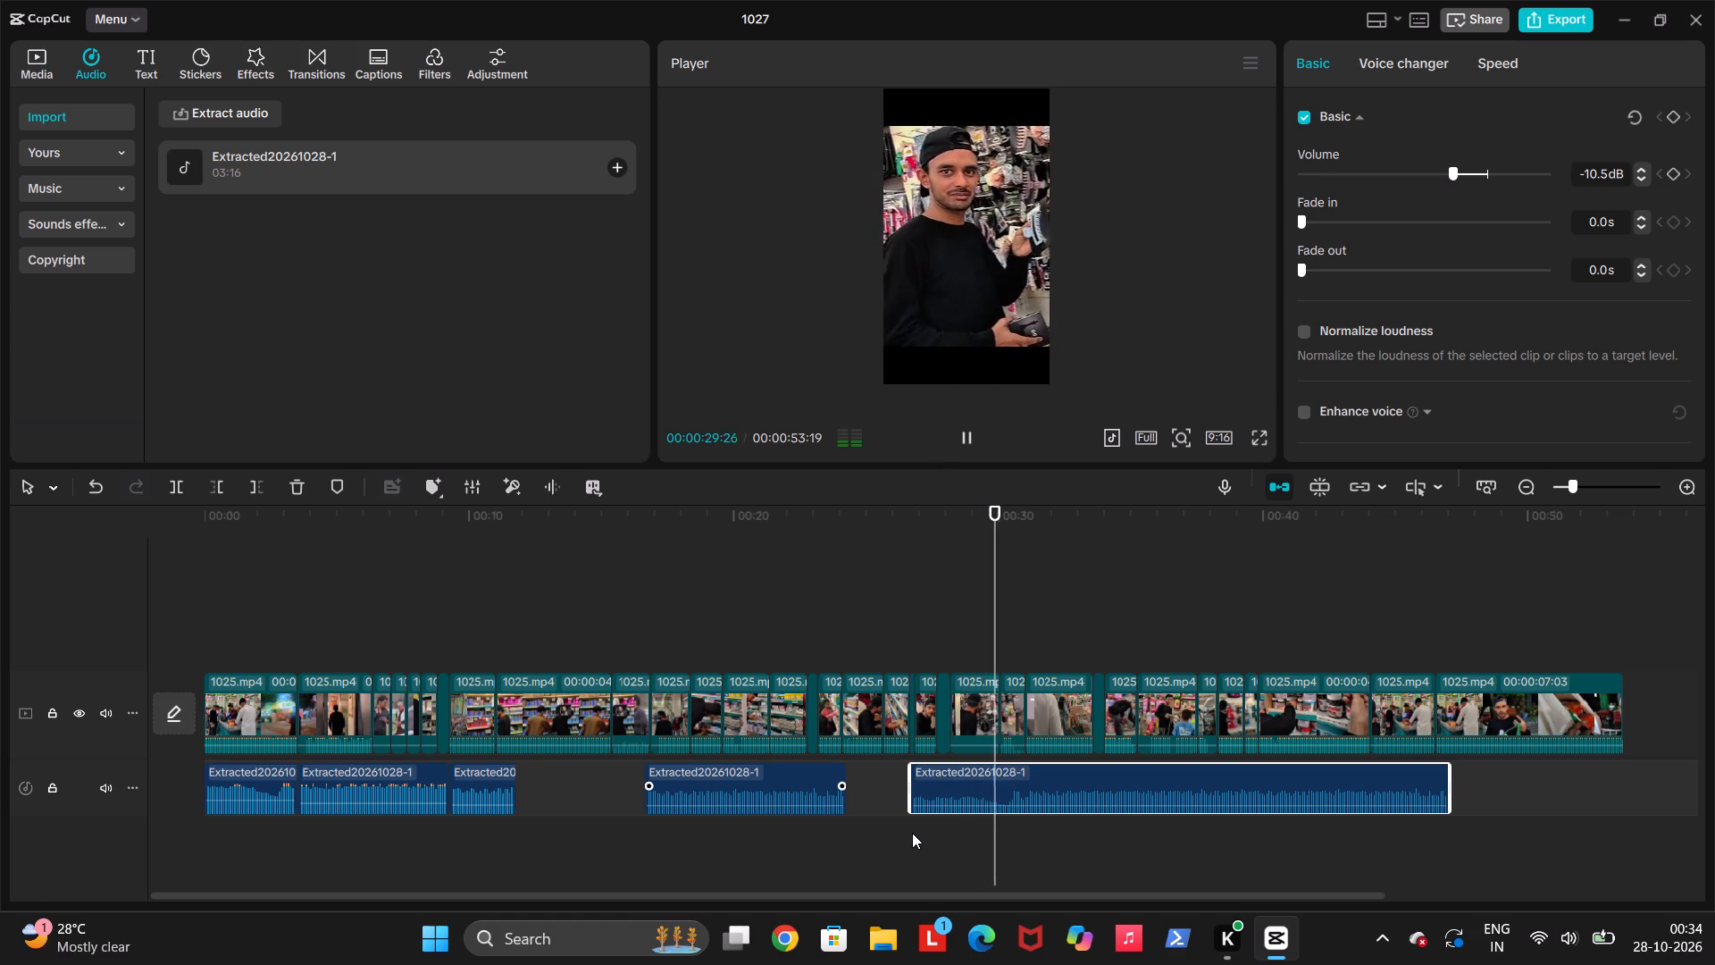
pyautogui.press('space')
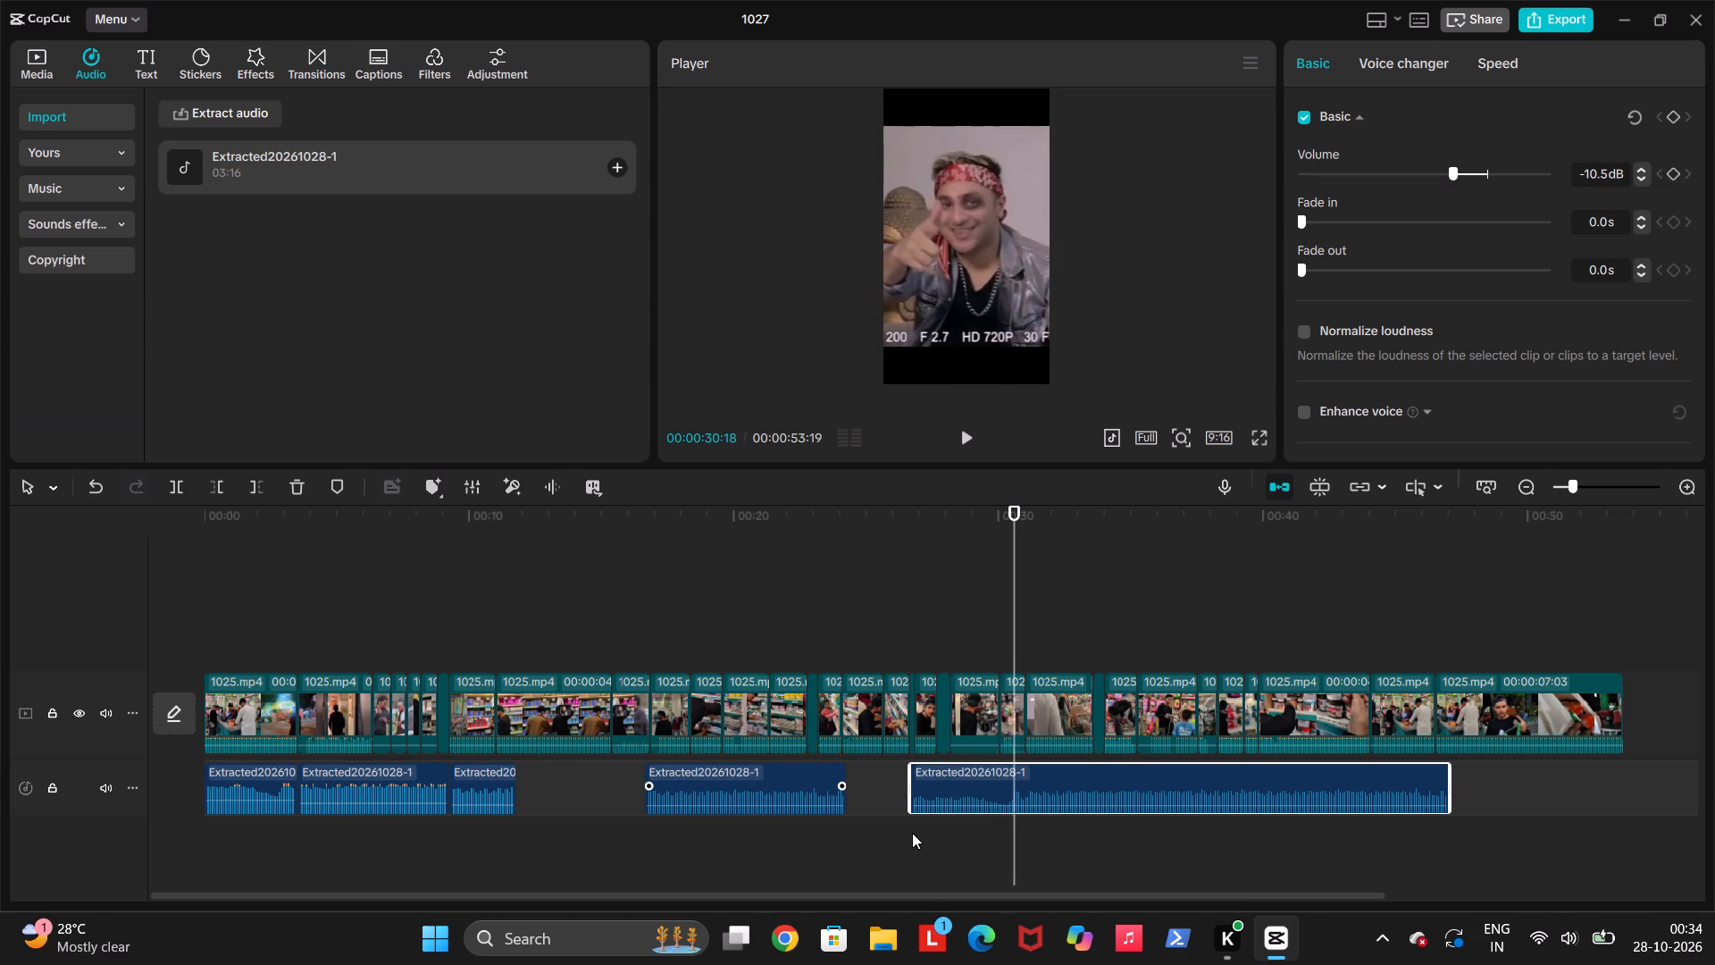
pyautogui.press('q')
# Move the trimmed copy to follow directly after the music clip ending at 00:00:24:08, and return to 00:00:22:28.
pyautogui.moveTo(1042, 789); pyautogui.dragTo(953, 793)
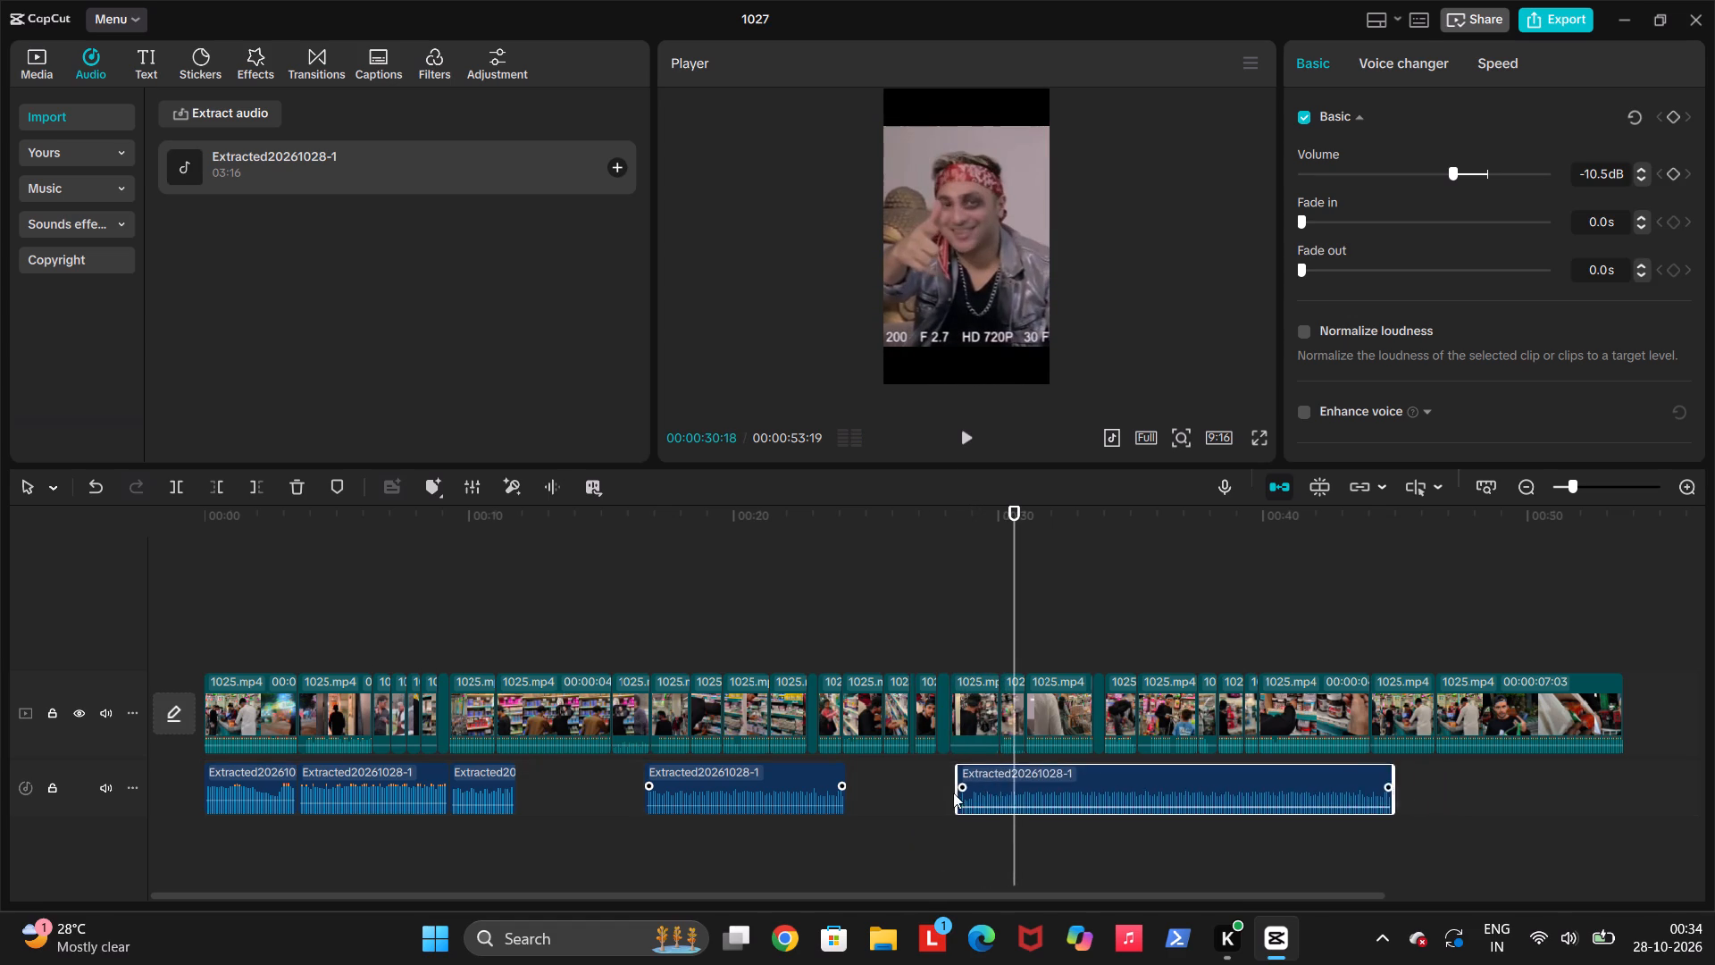
pyautogui.moveTo(953, 793); pyautogui.dragTo(871, 796)
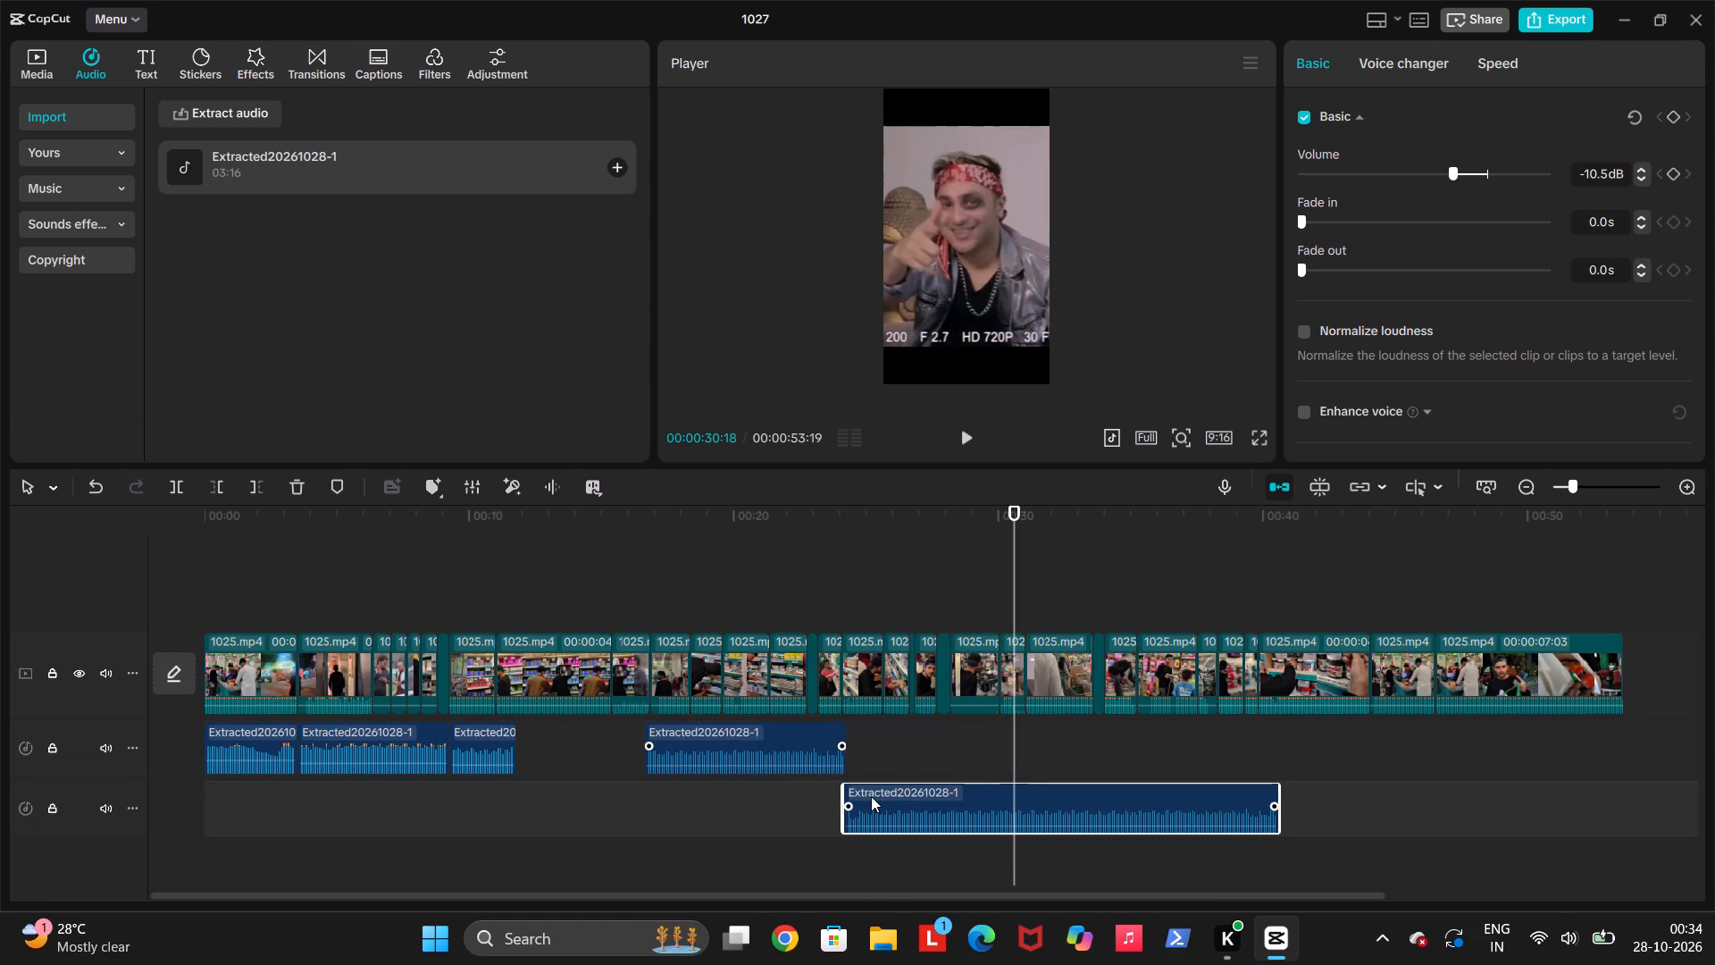
pyautogui.moveTo(871, 796); pyautogui.dragTo(874, 726)
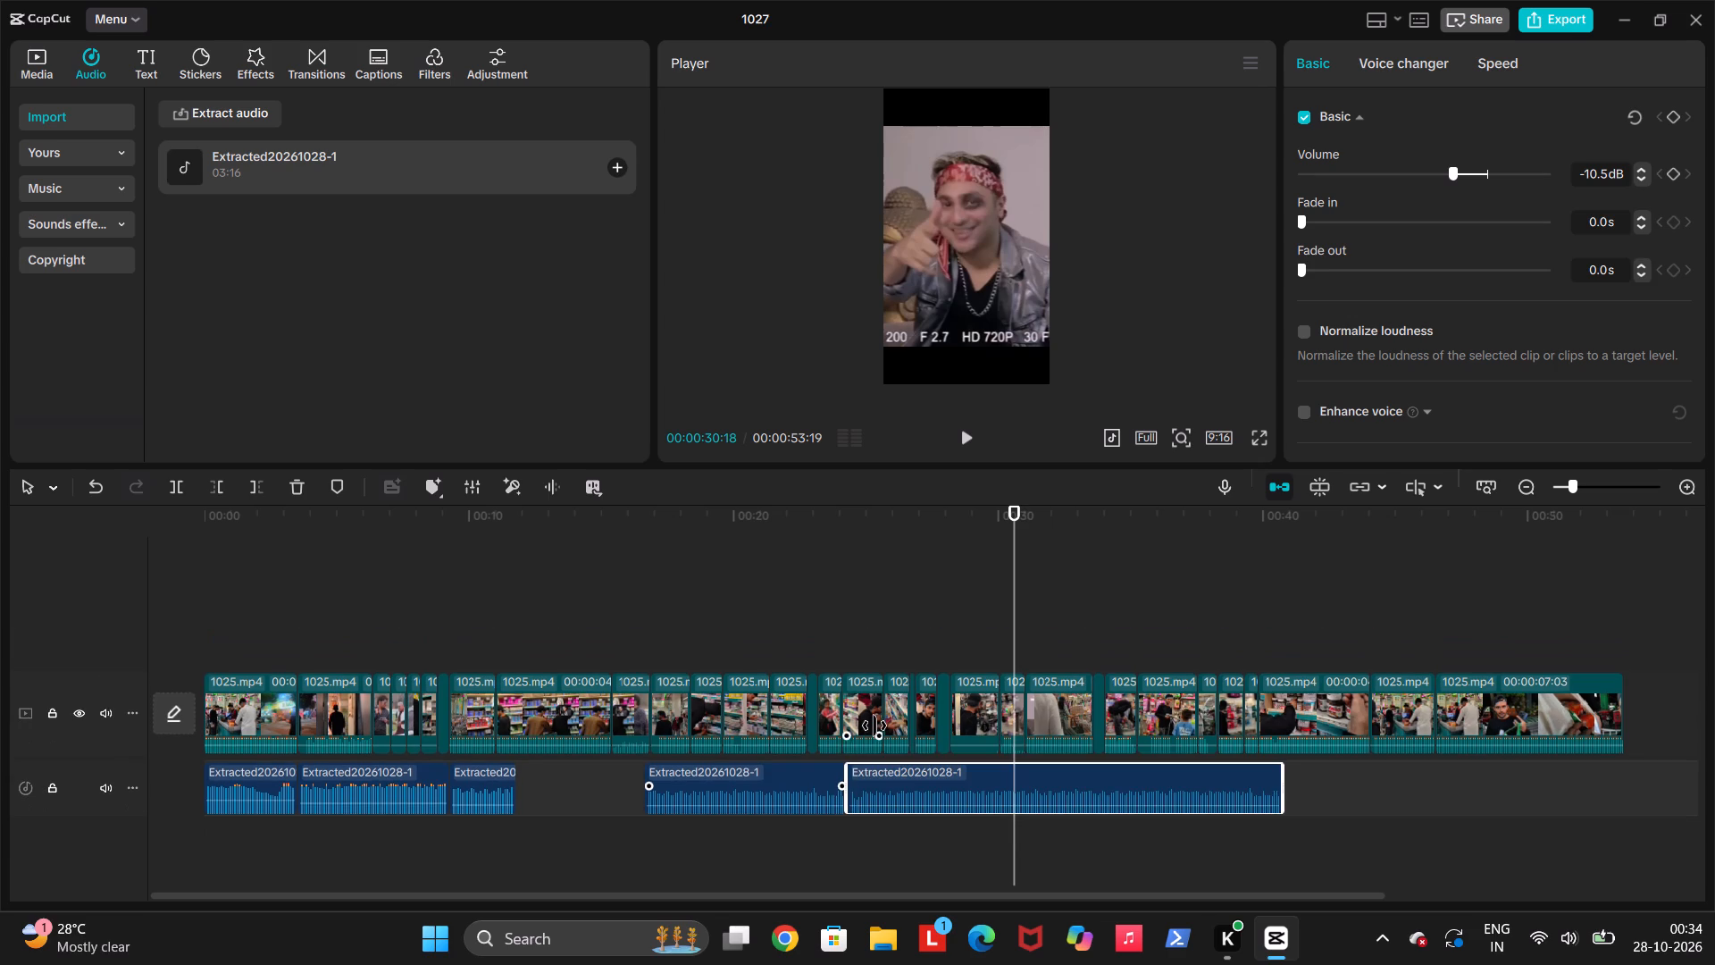
pyautogui.click(811, 618)
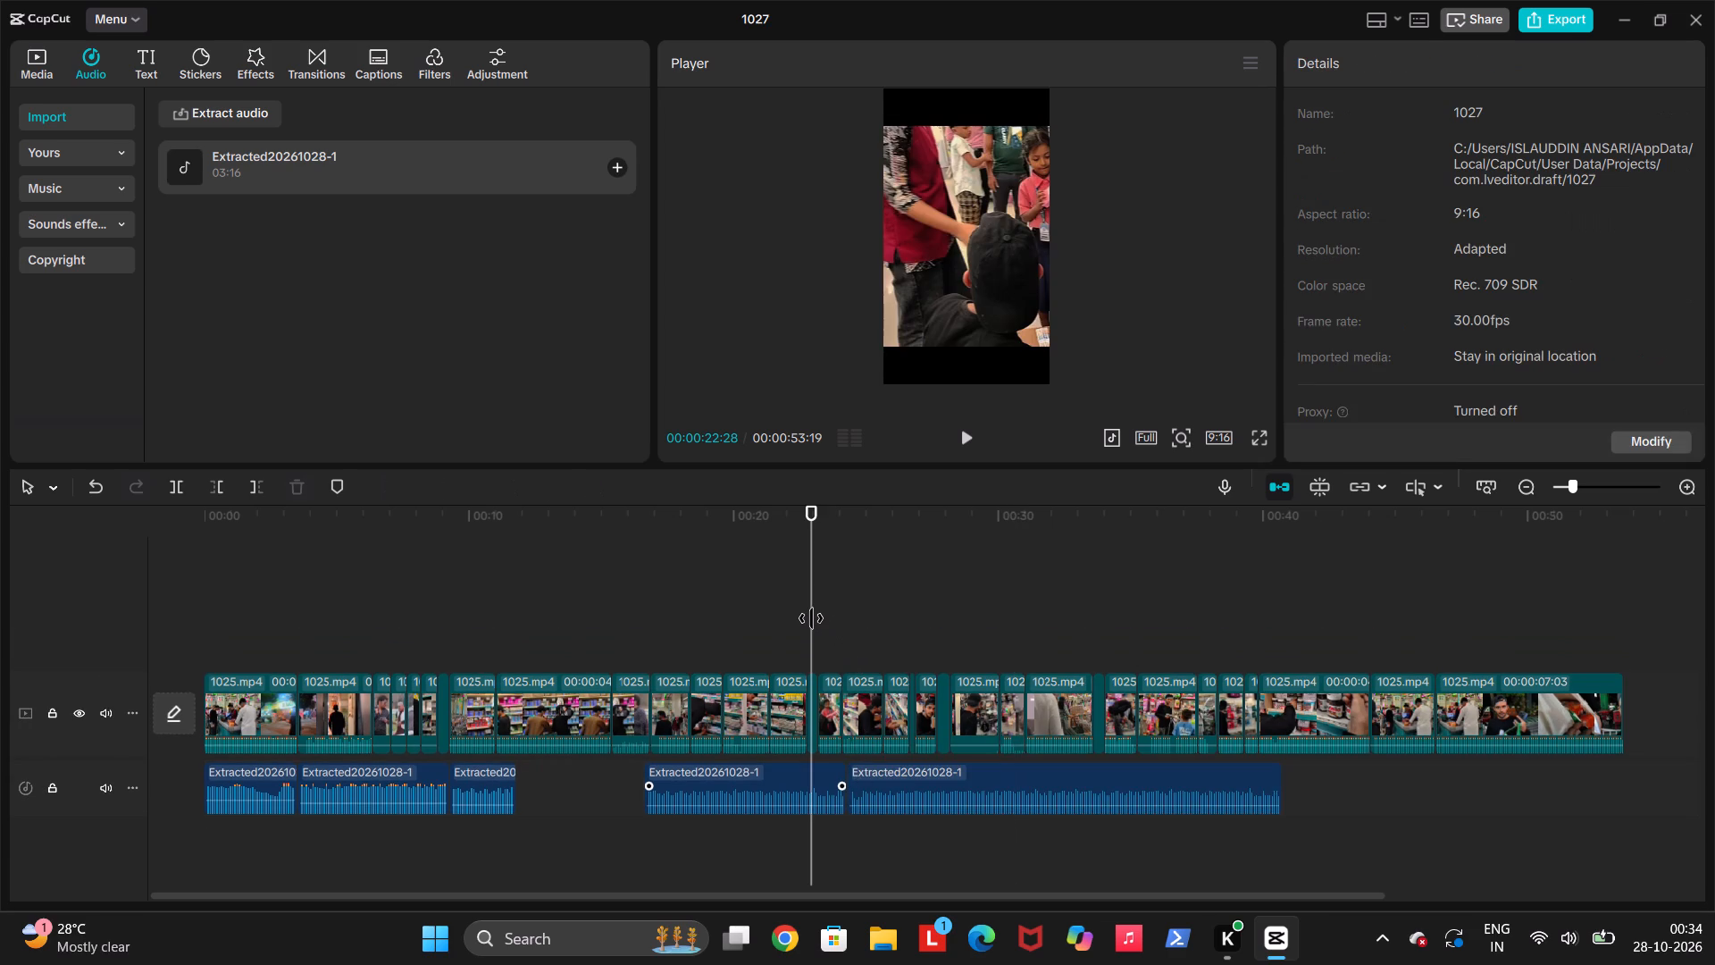
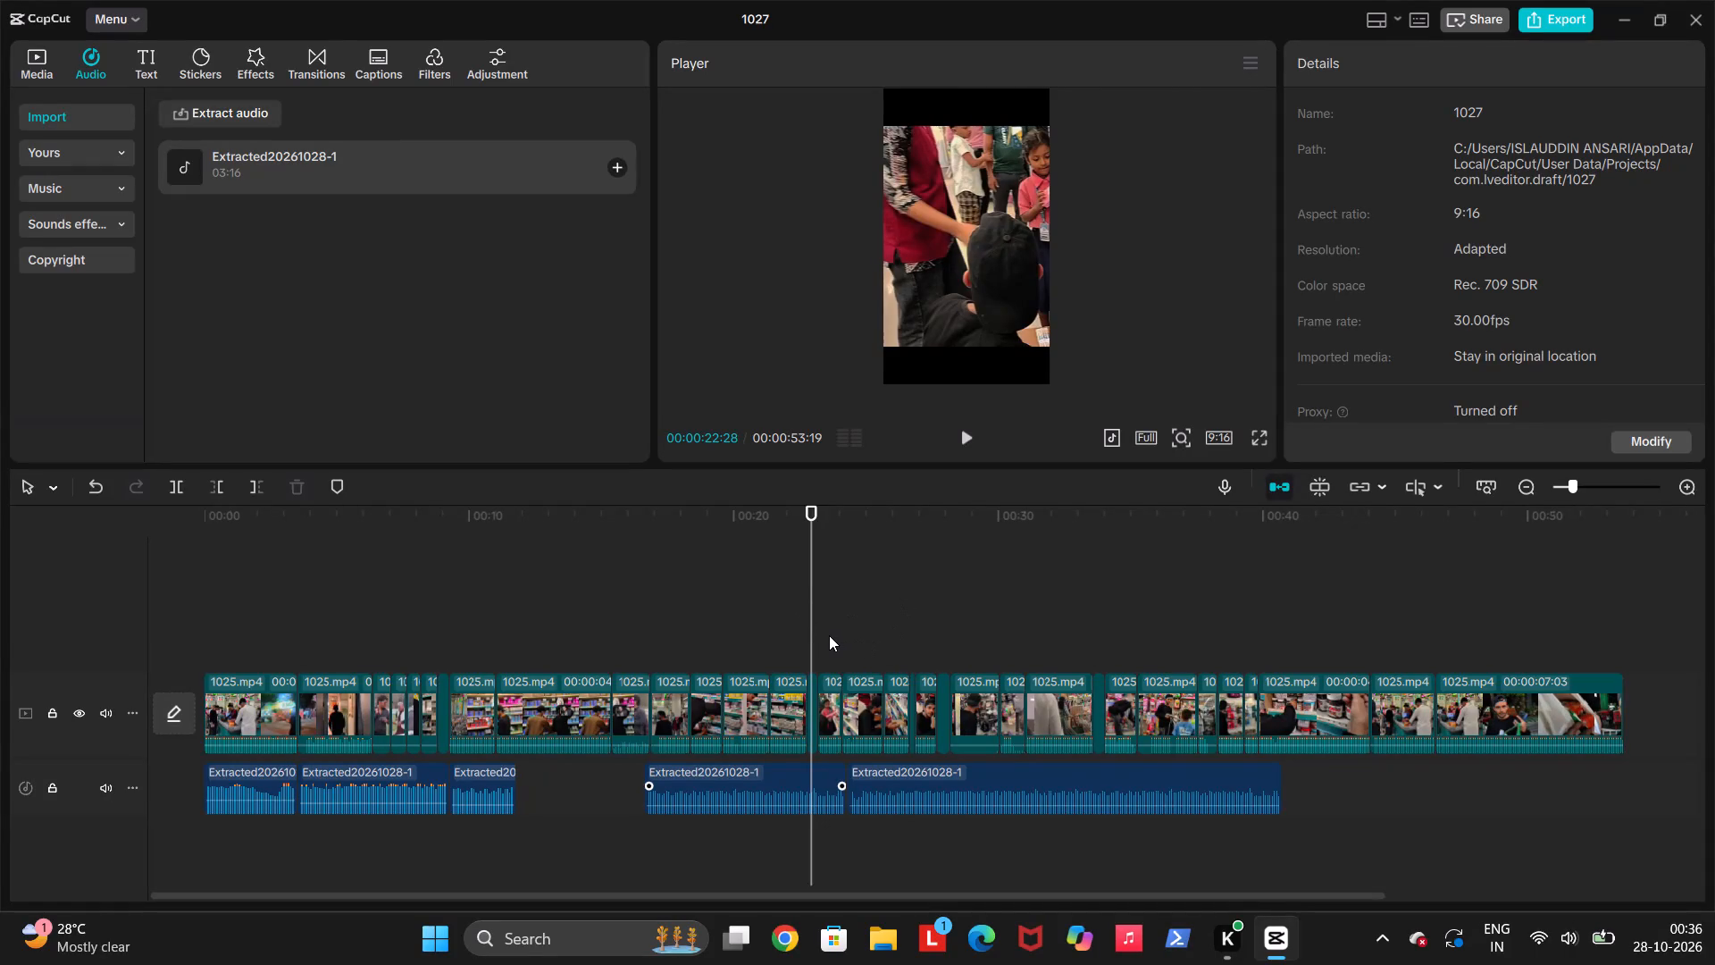
# Play the edit from 00:00:21:11 to 00:00:23:17 to check the music against the video cuts near the first long clip's end.
pyautogui.click(813, 635)
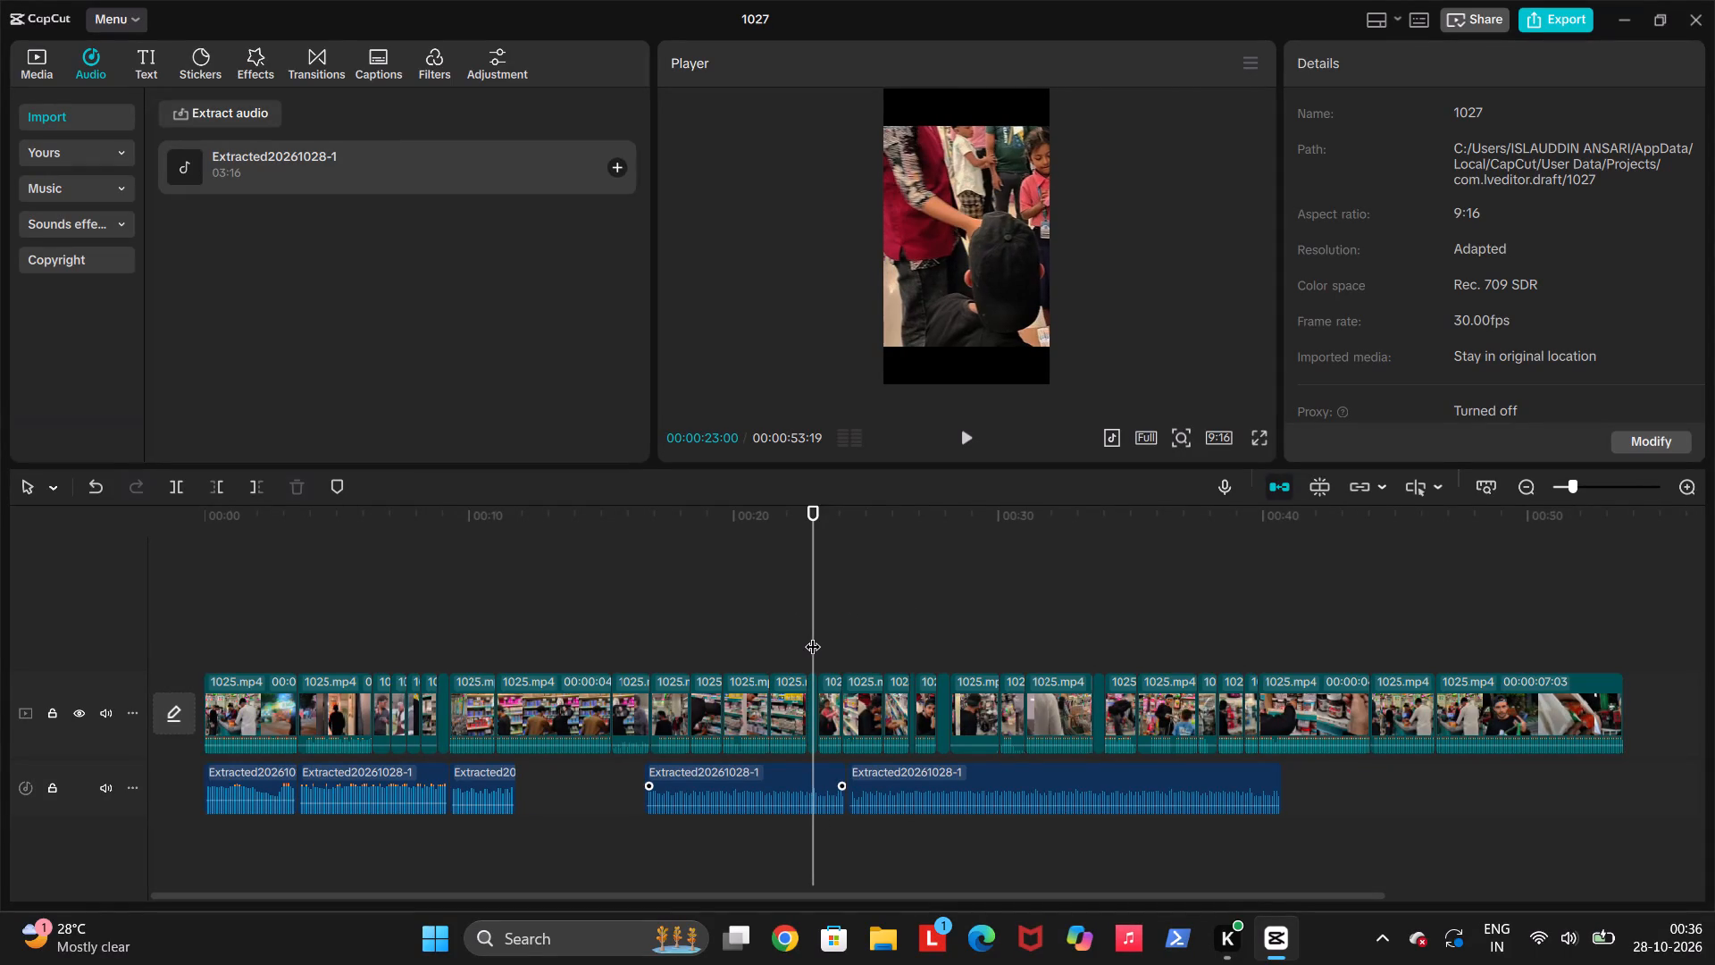
pyautogui.press('Up')
pyautogui.press('Up')
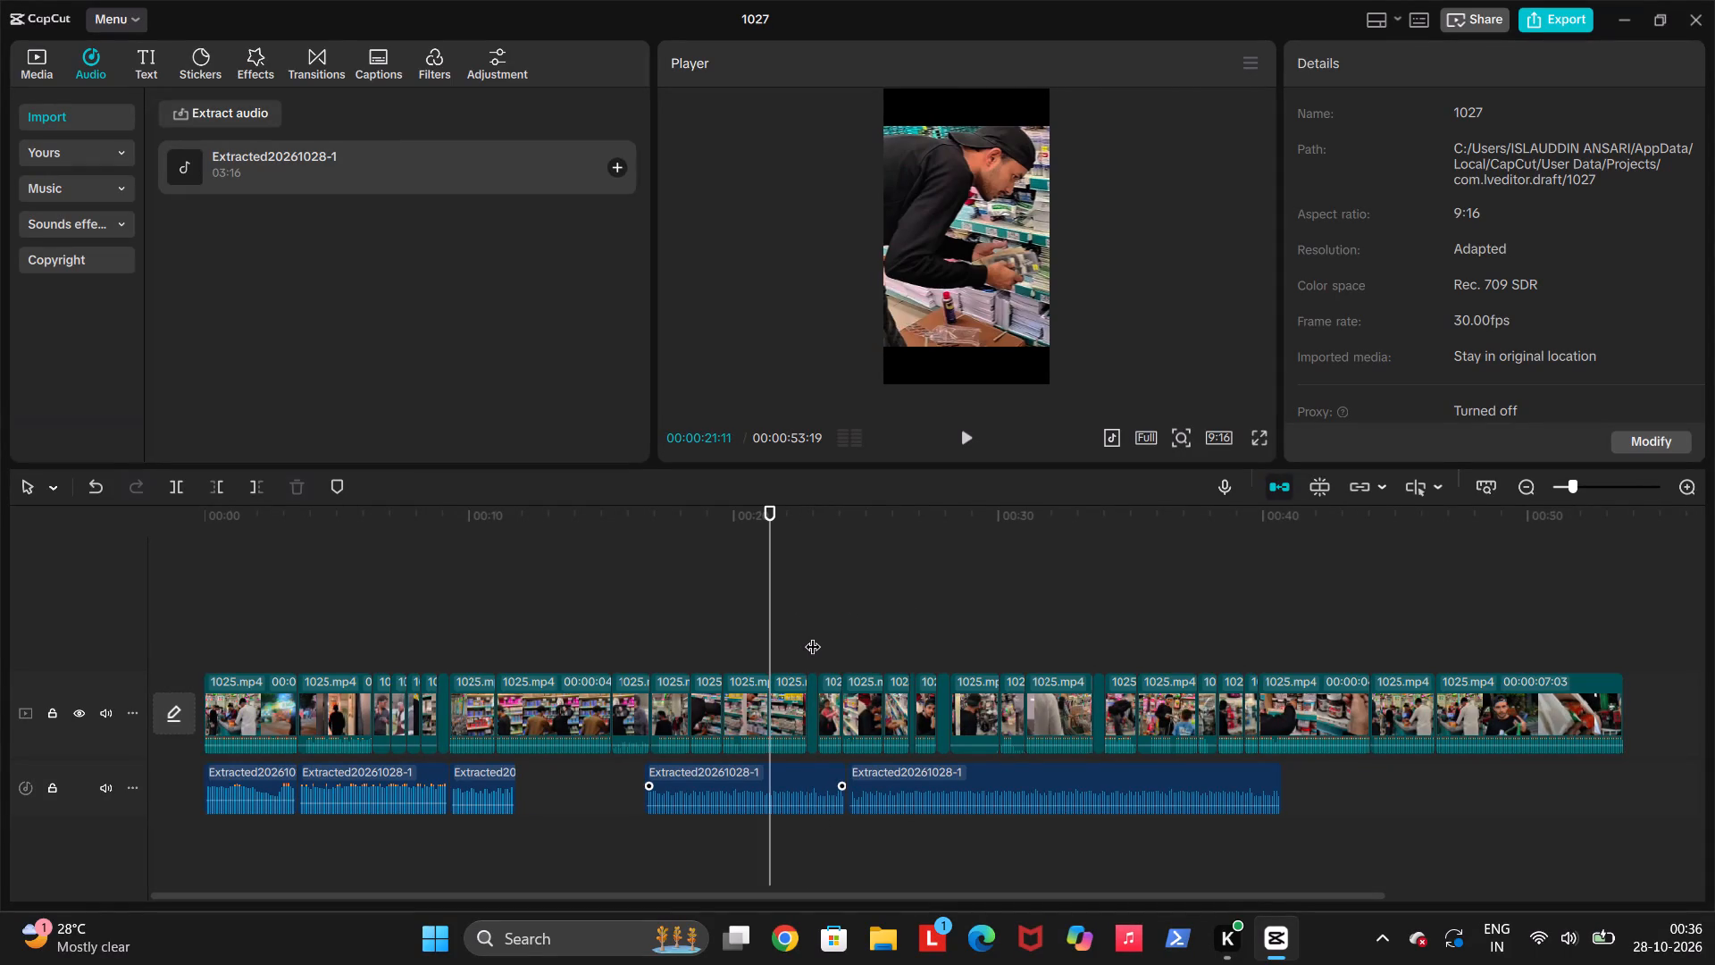
pyautogui.press('space')
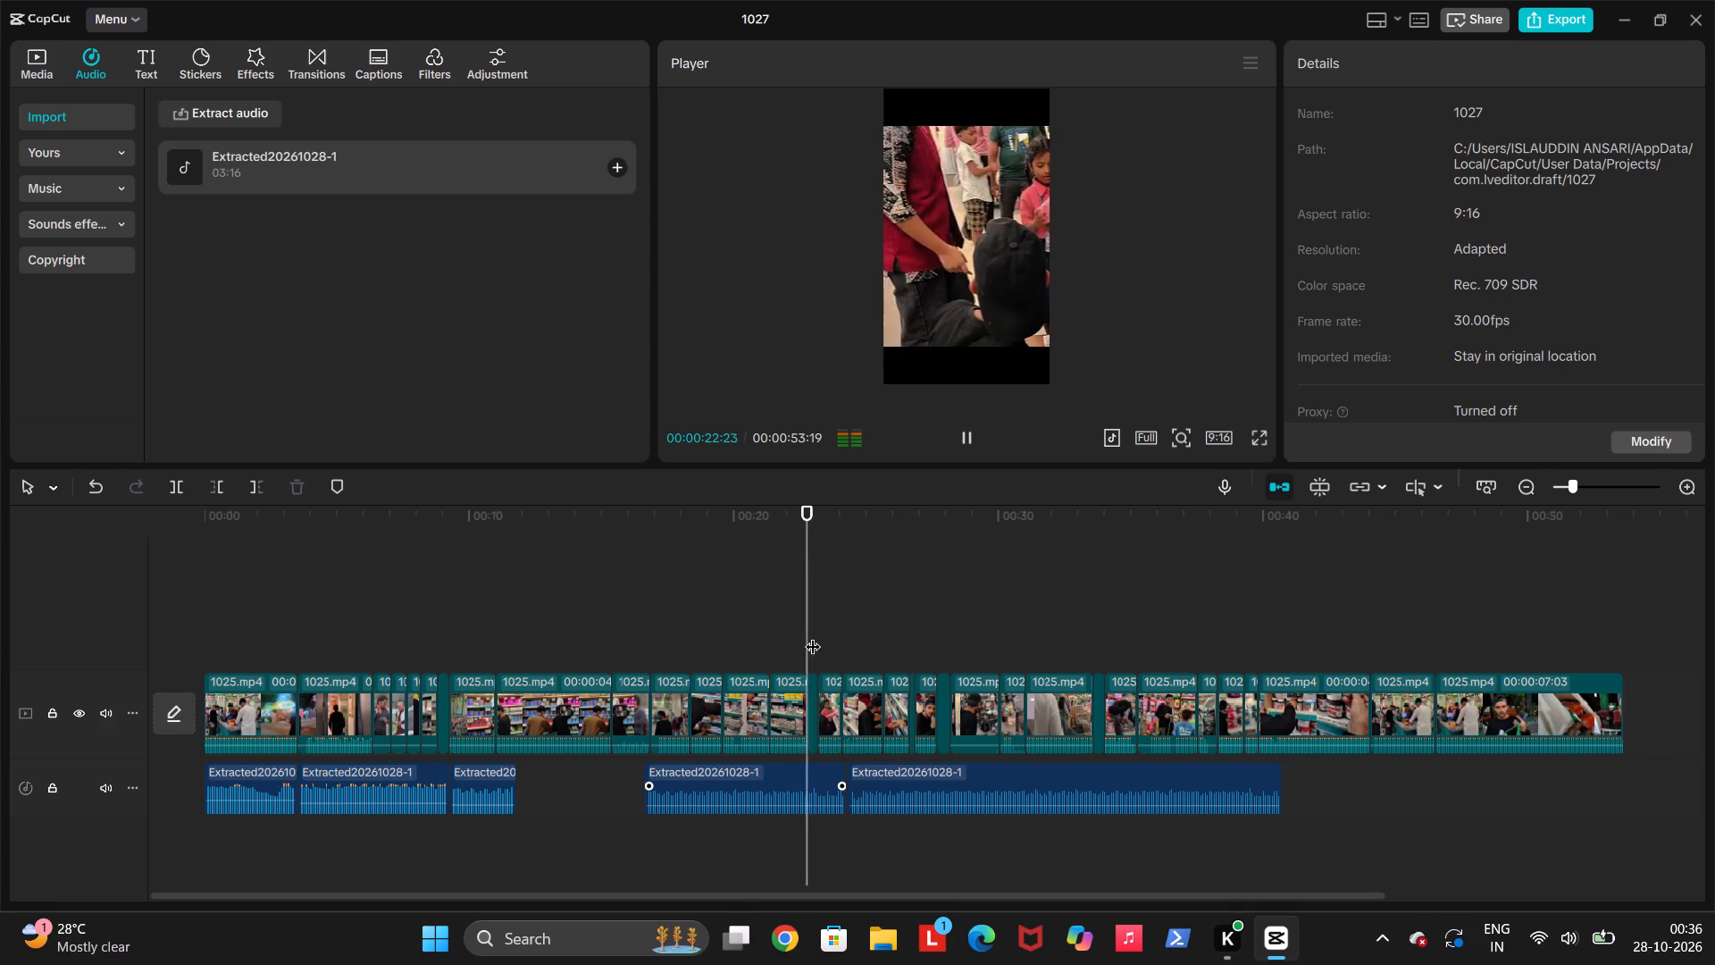
pyautogui.press('space')
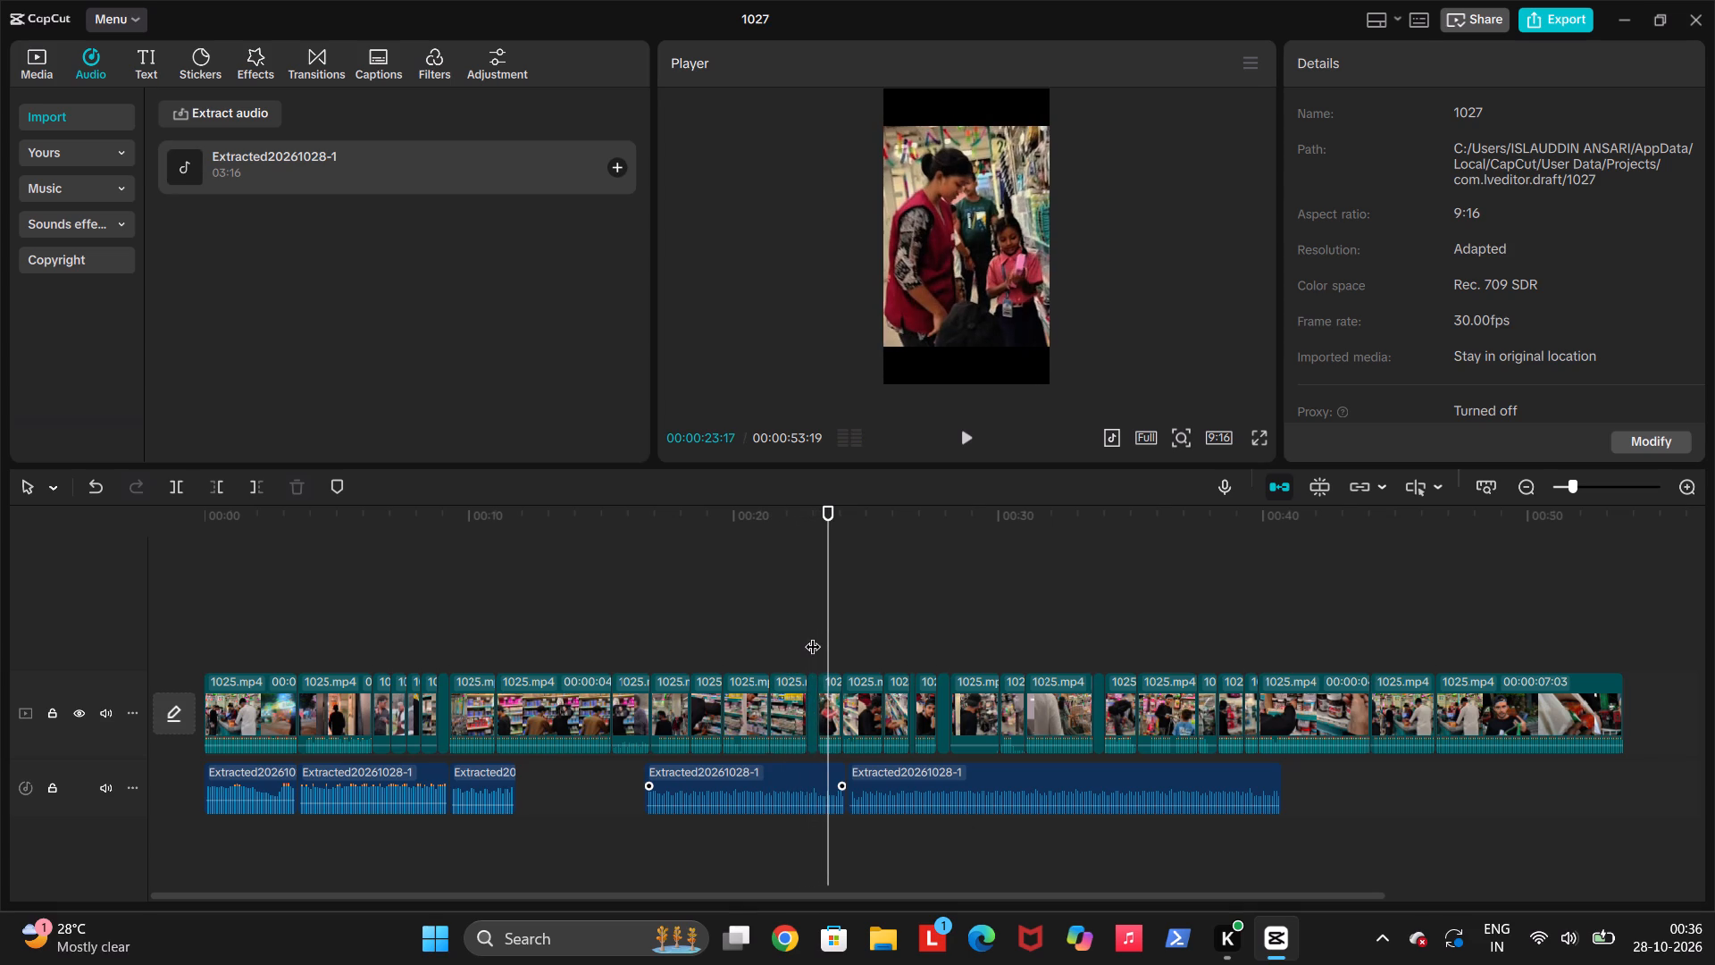
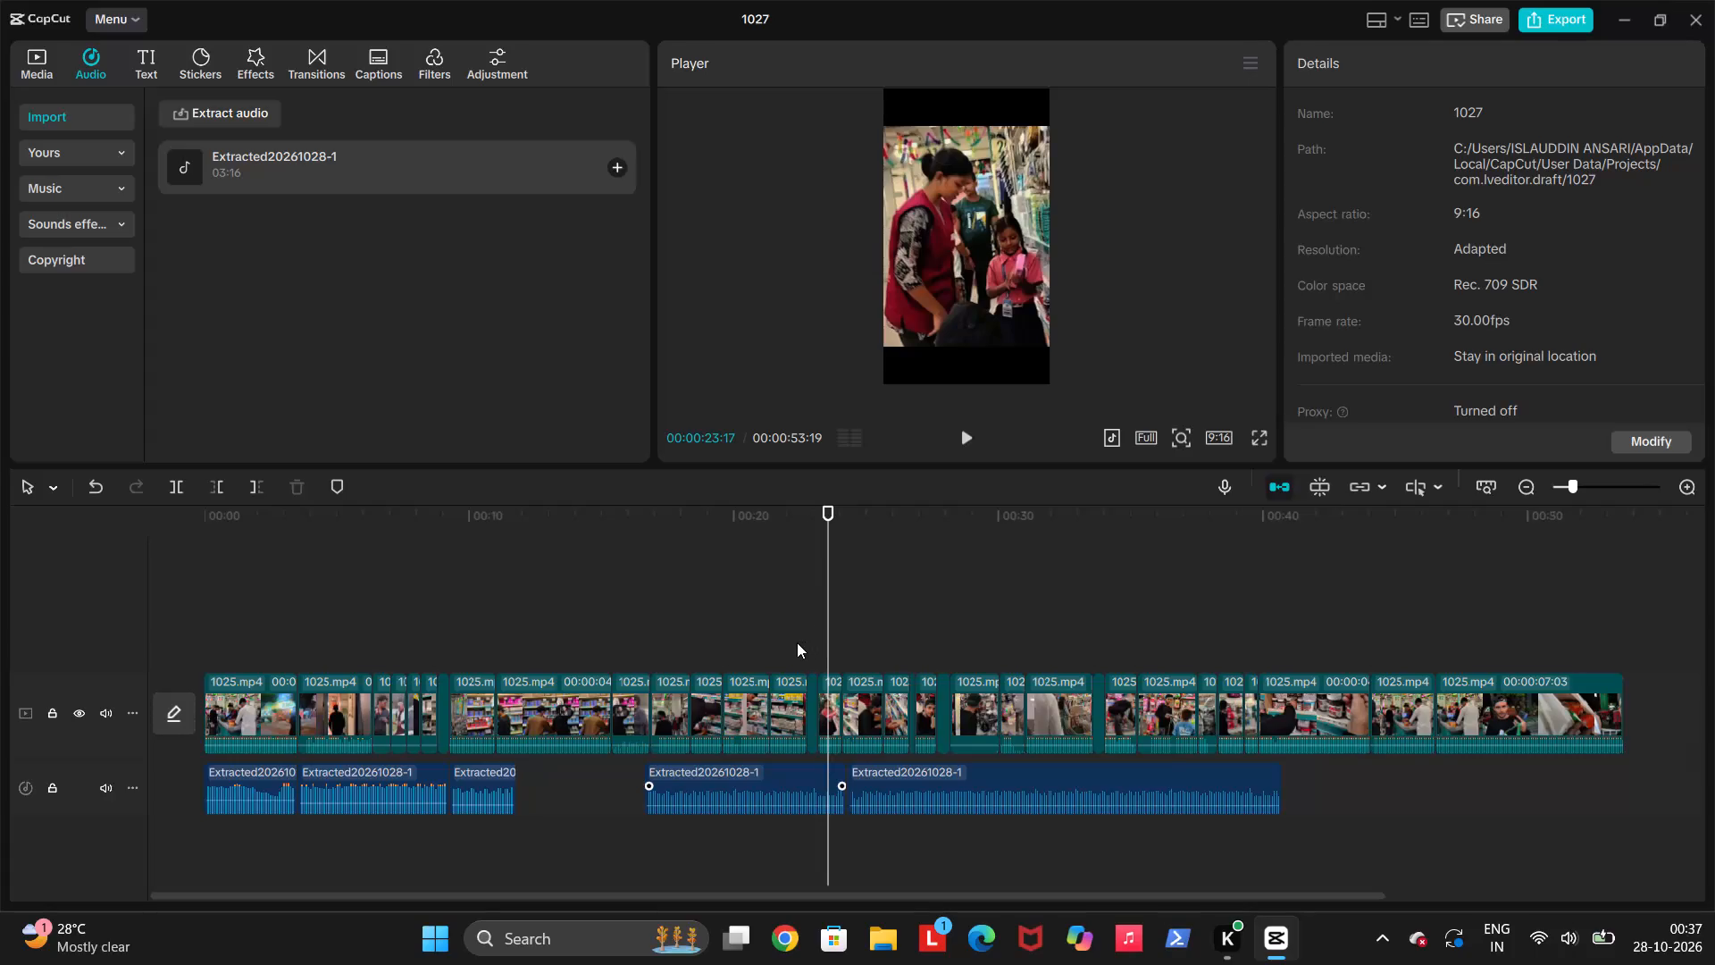
# Play the edit from 00:00:22:16 to about 00:00:35, and replay 00:00:31:01 to 00:00:34:00 to check the last music clip against the video cuts.
pyautogui.click(800, 637)
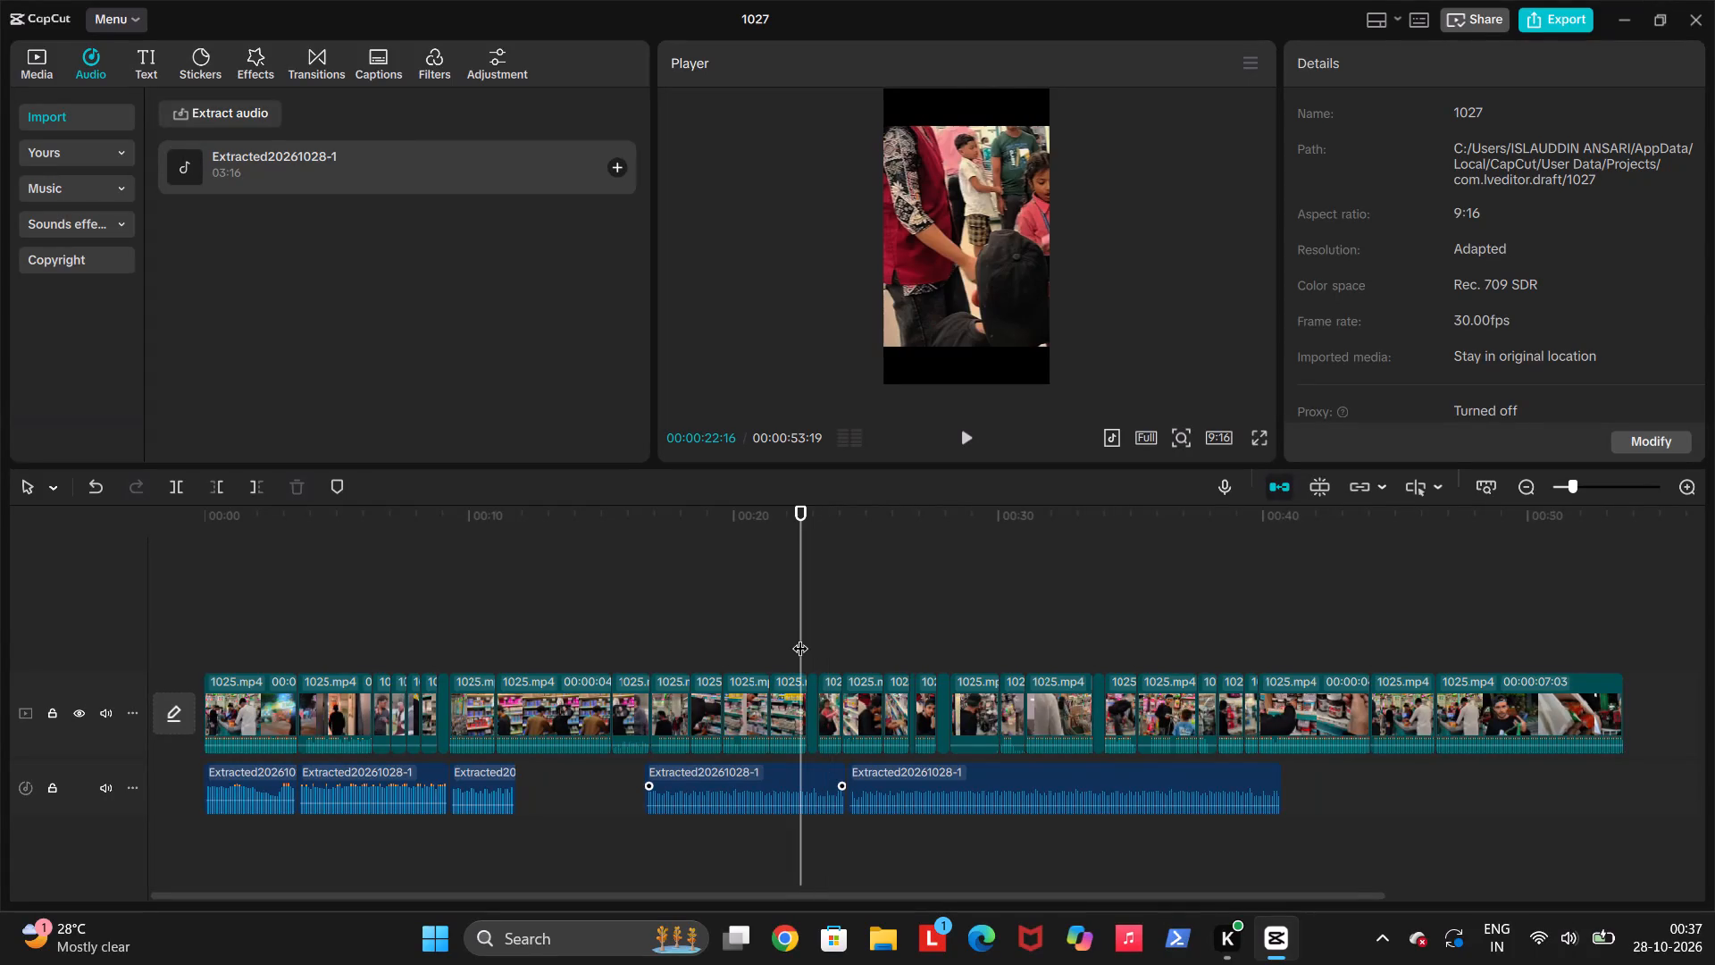
pyautogui.press('space')
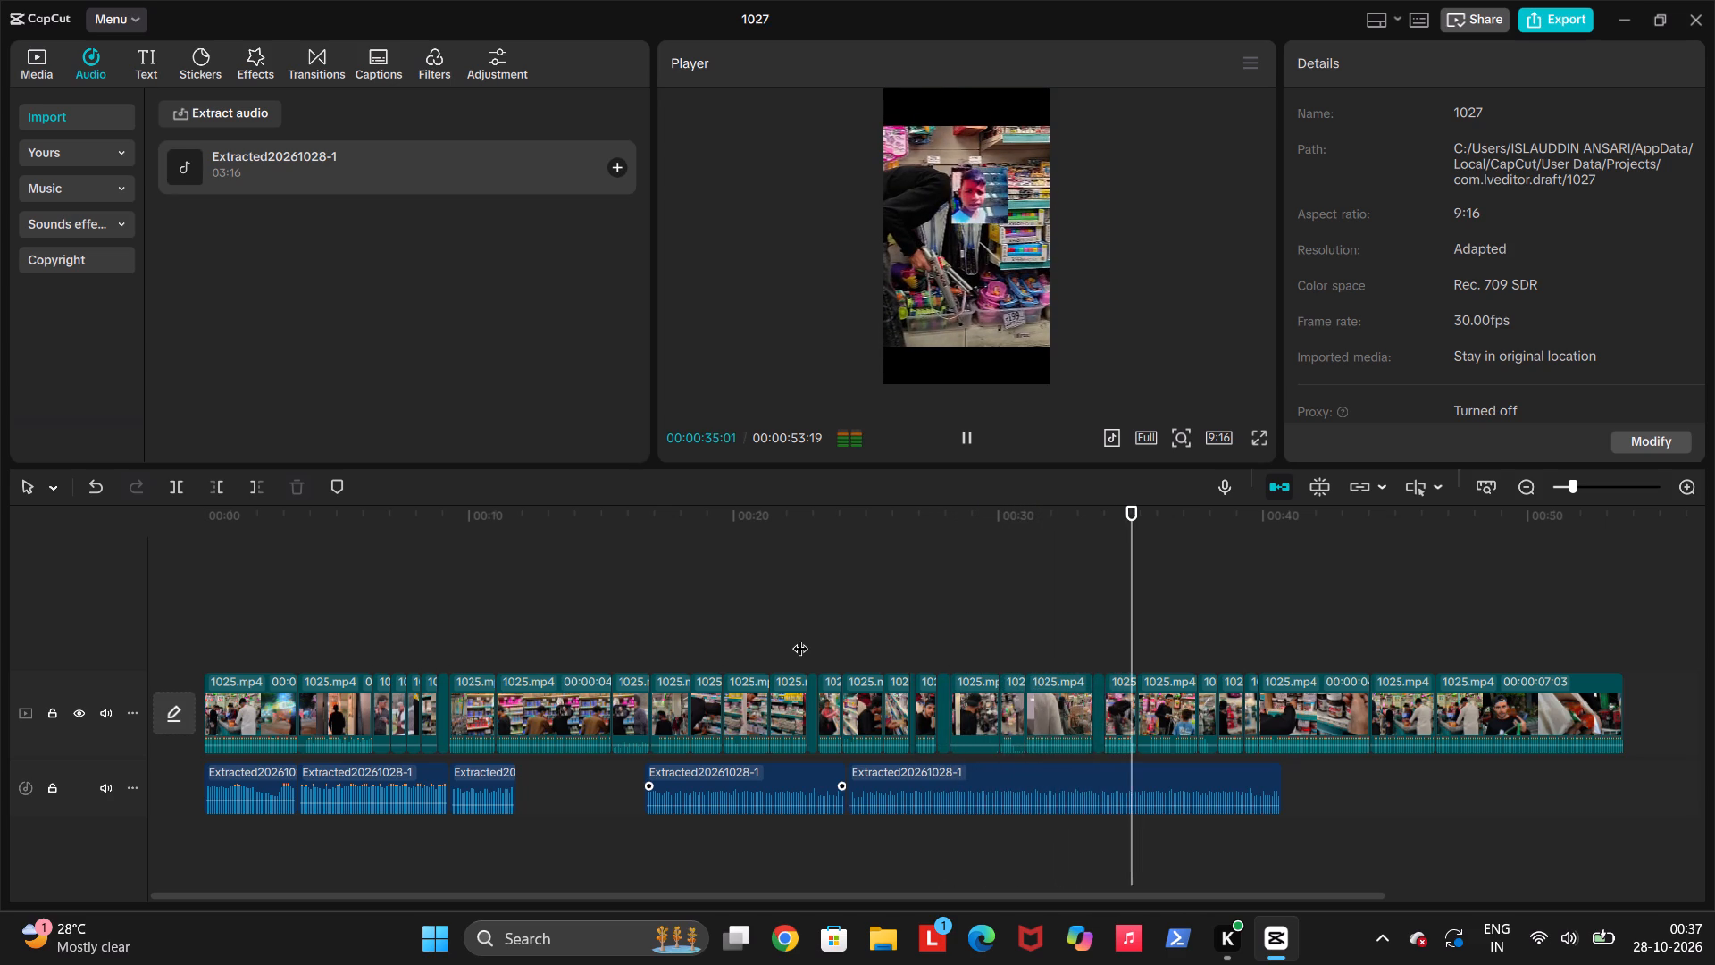
pyautogui.press('Up')
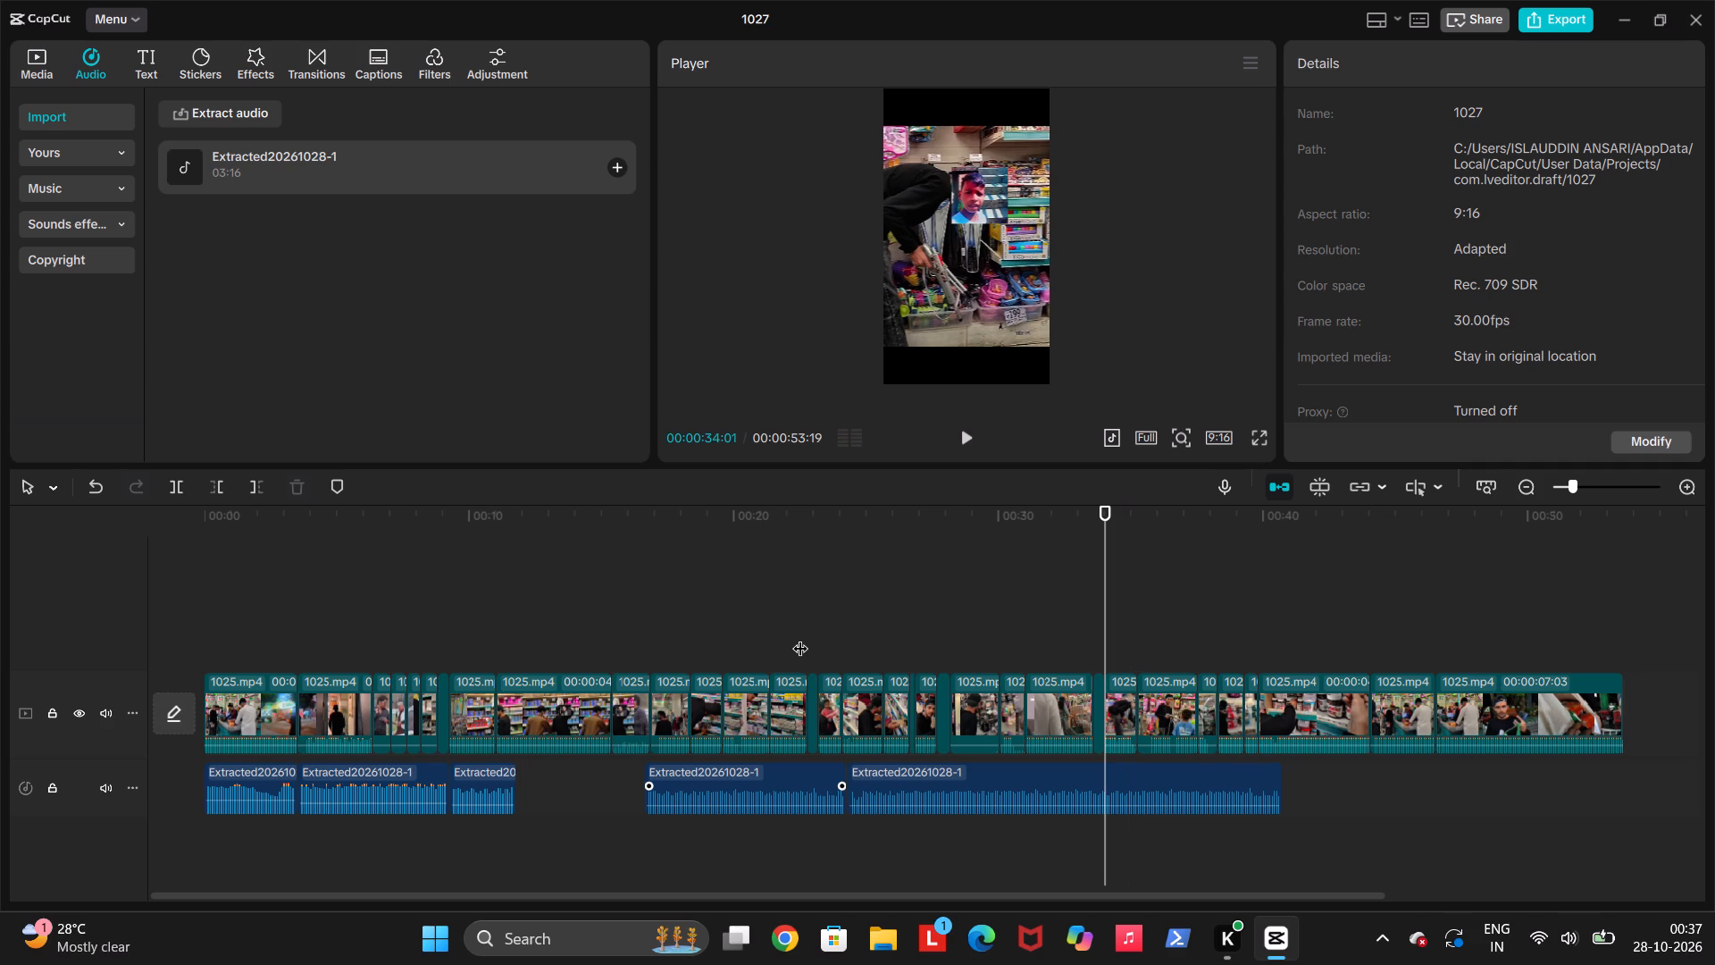
pyautogui.press('Up')
pyautogui.press('Up')
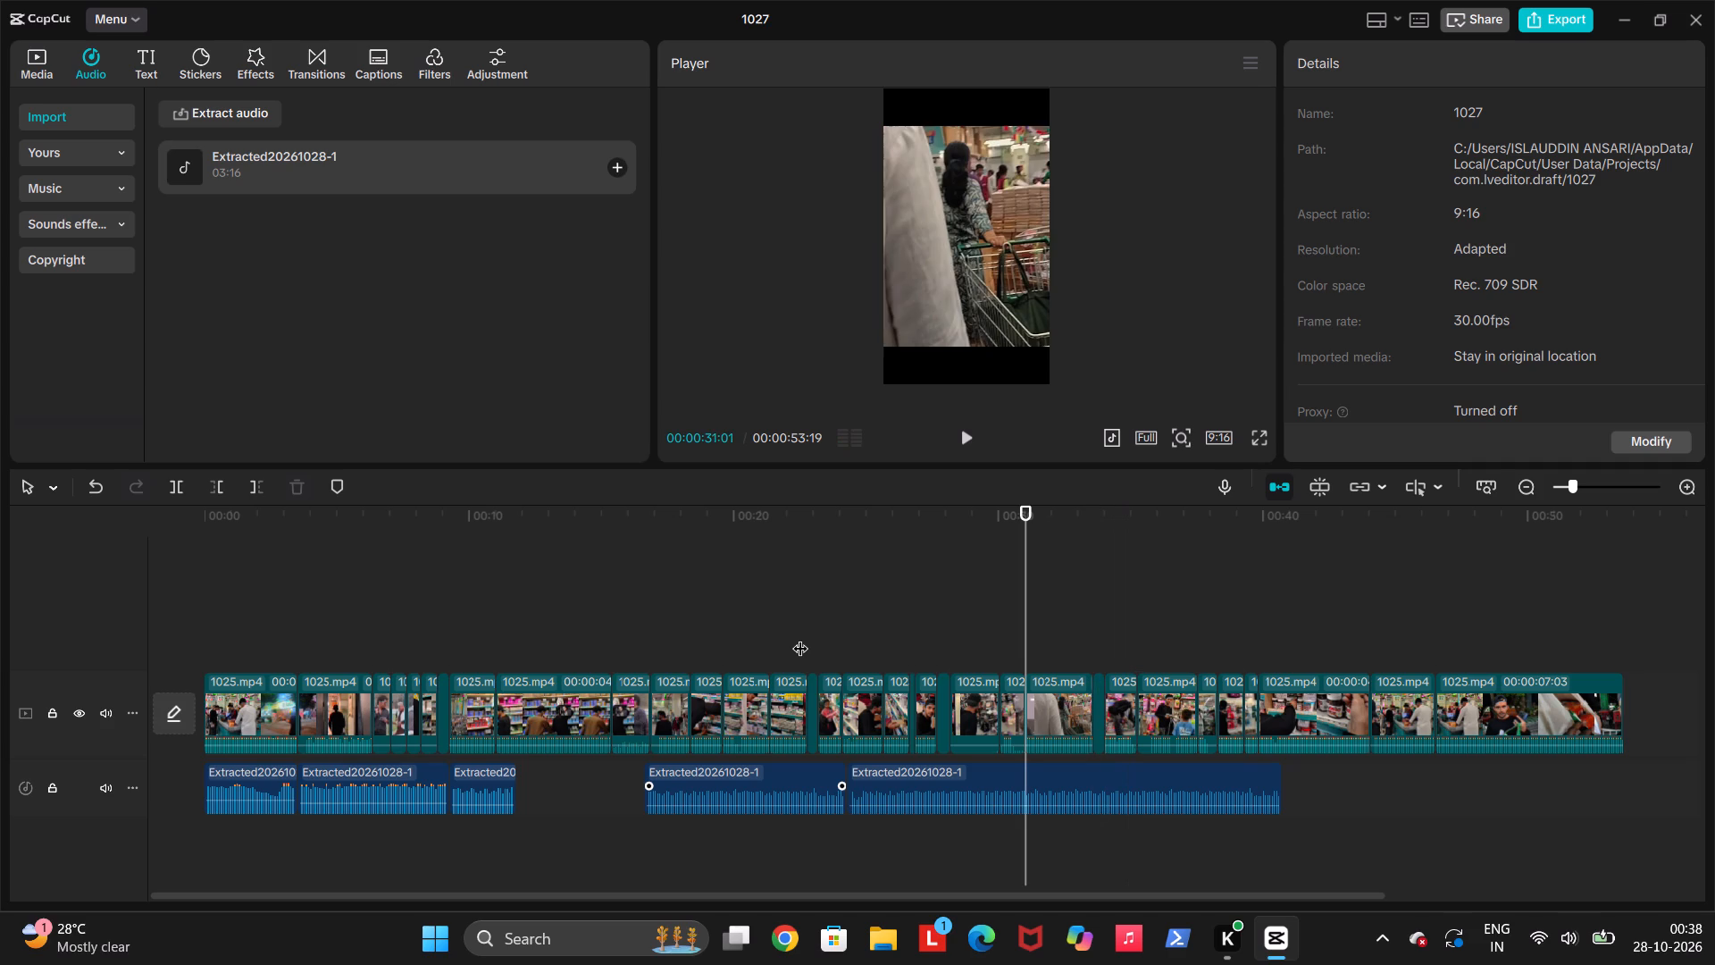
pyautogui.press('space')
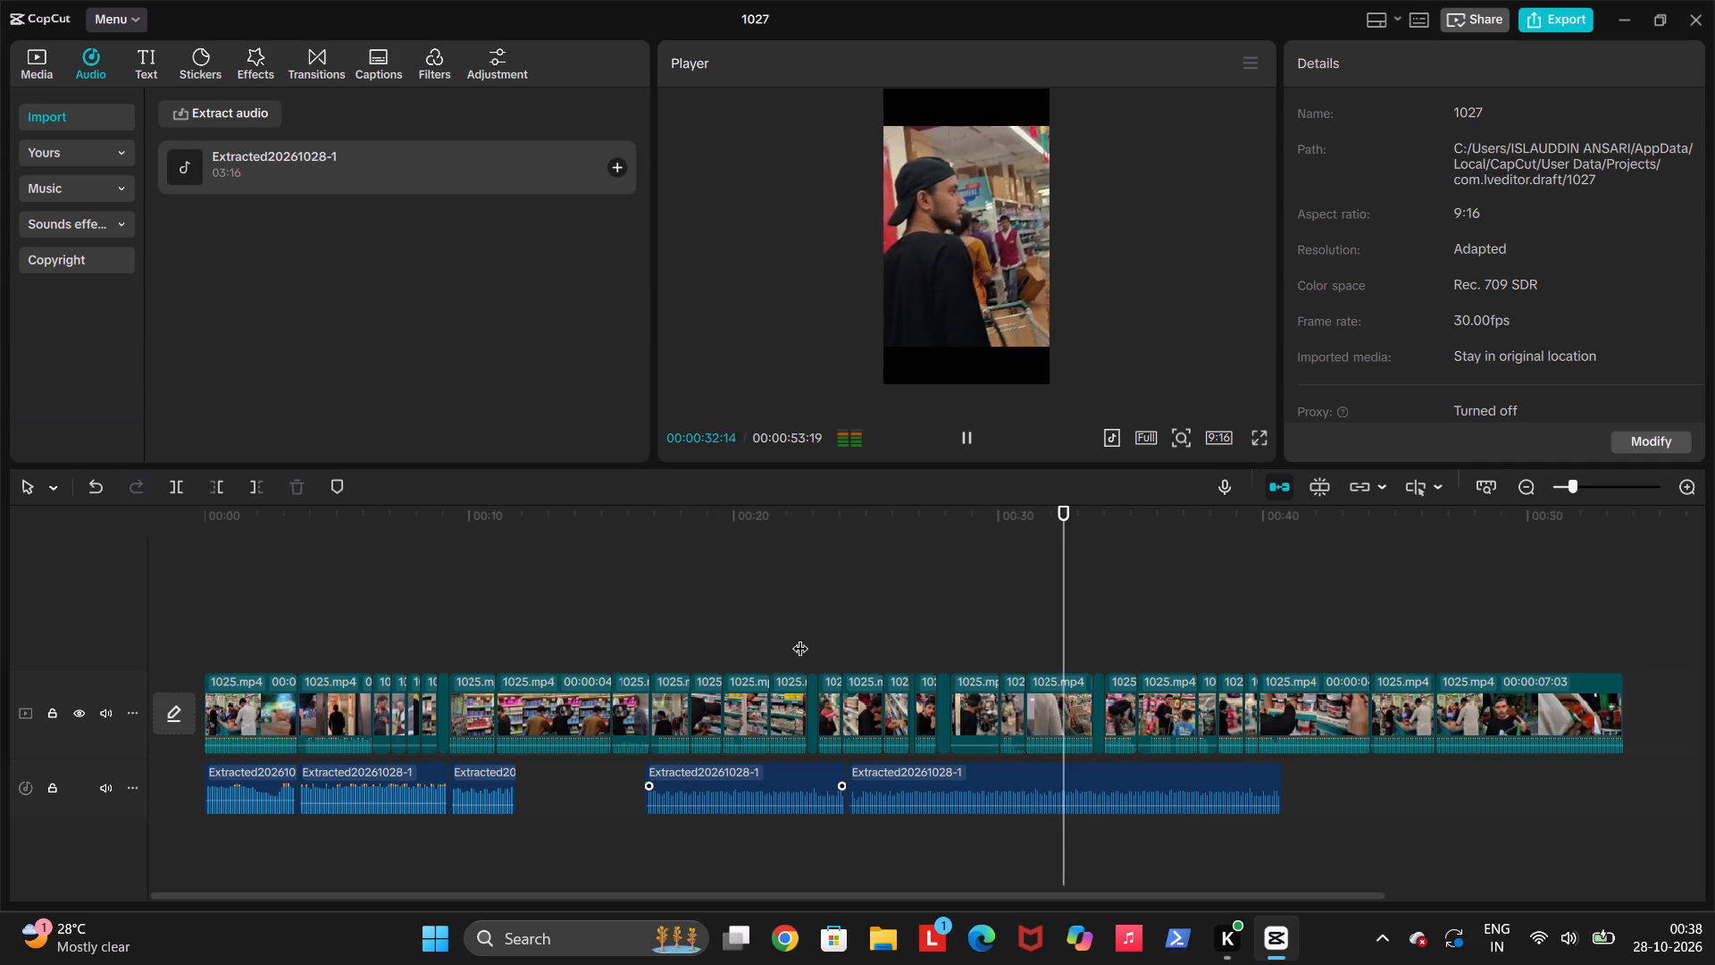
pyautogui.press('space')
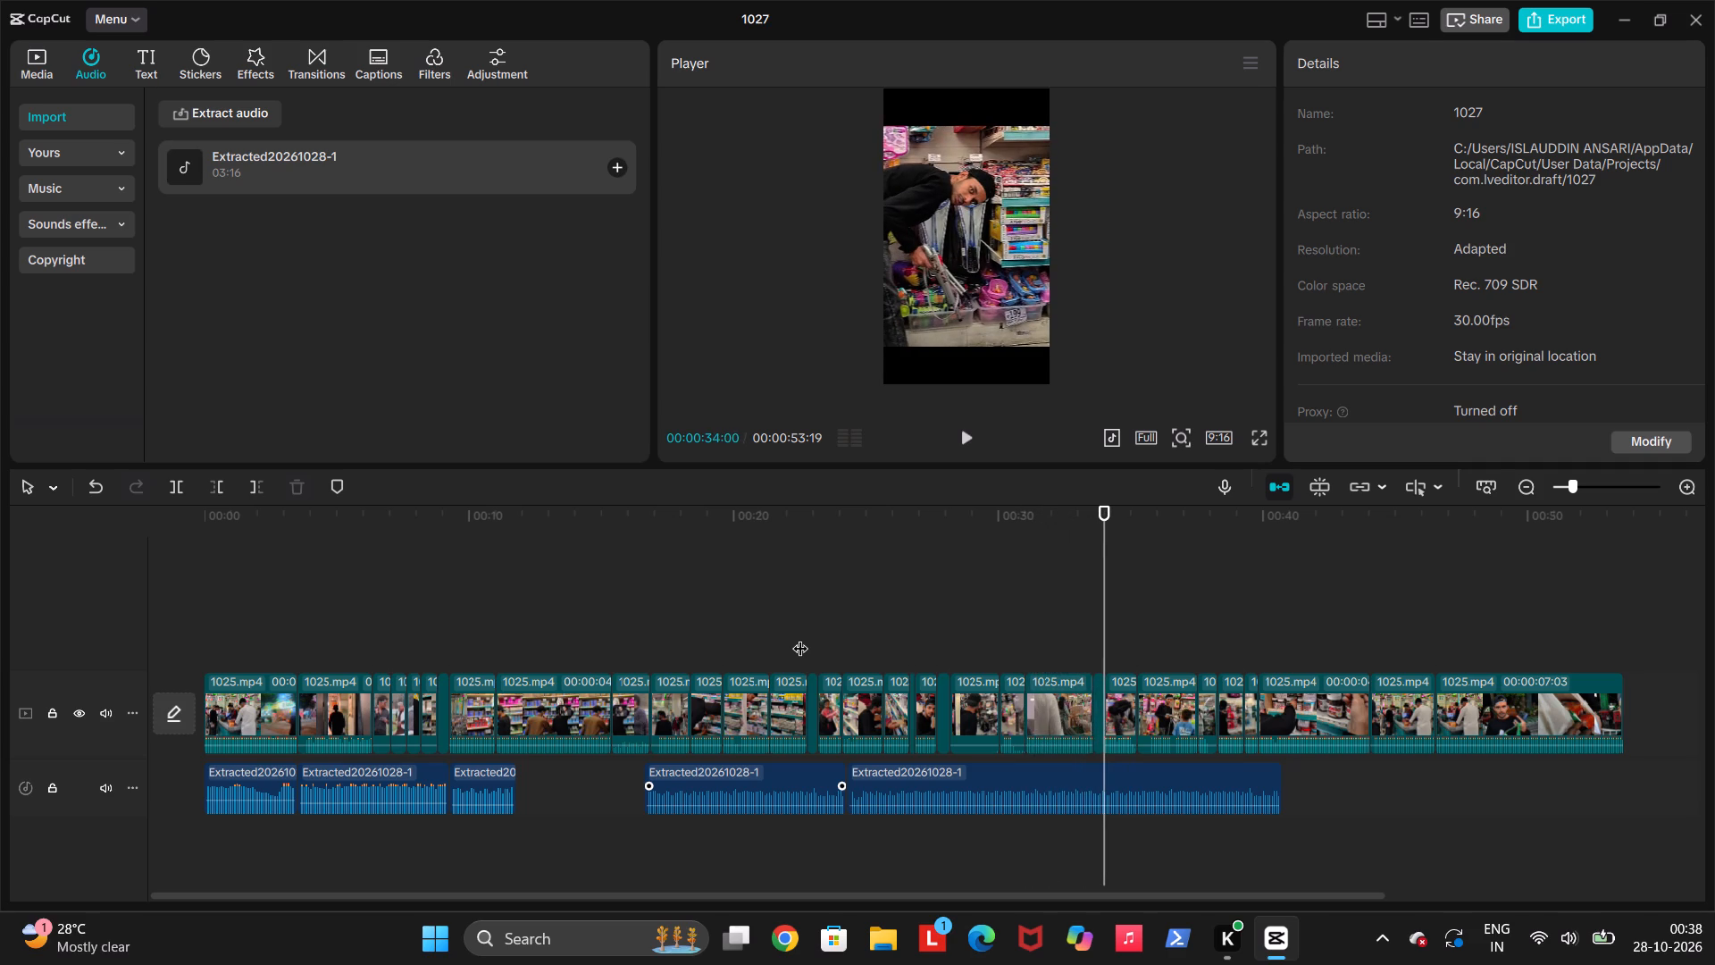
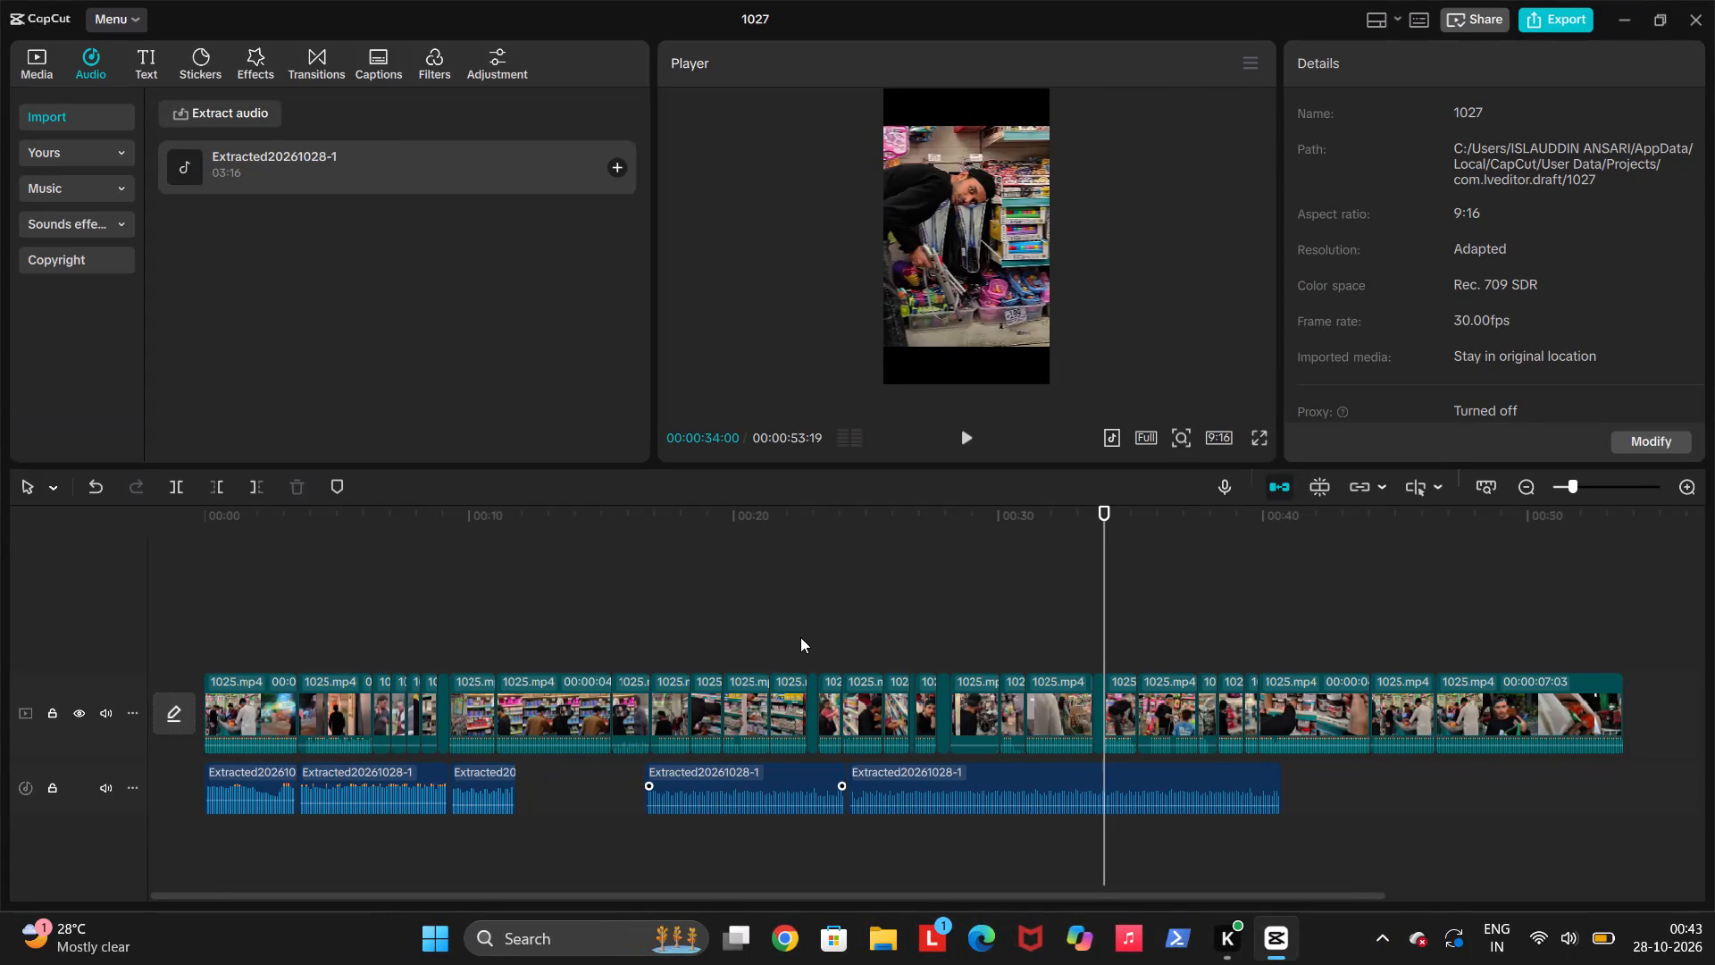
# Go back through the video cuts and replay the join between the last two music clips around 00:00:24.
pyautogui.press('Up')
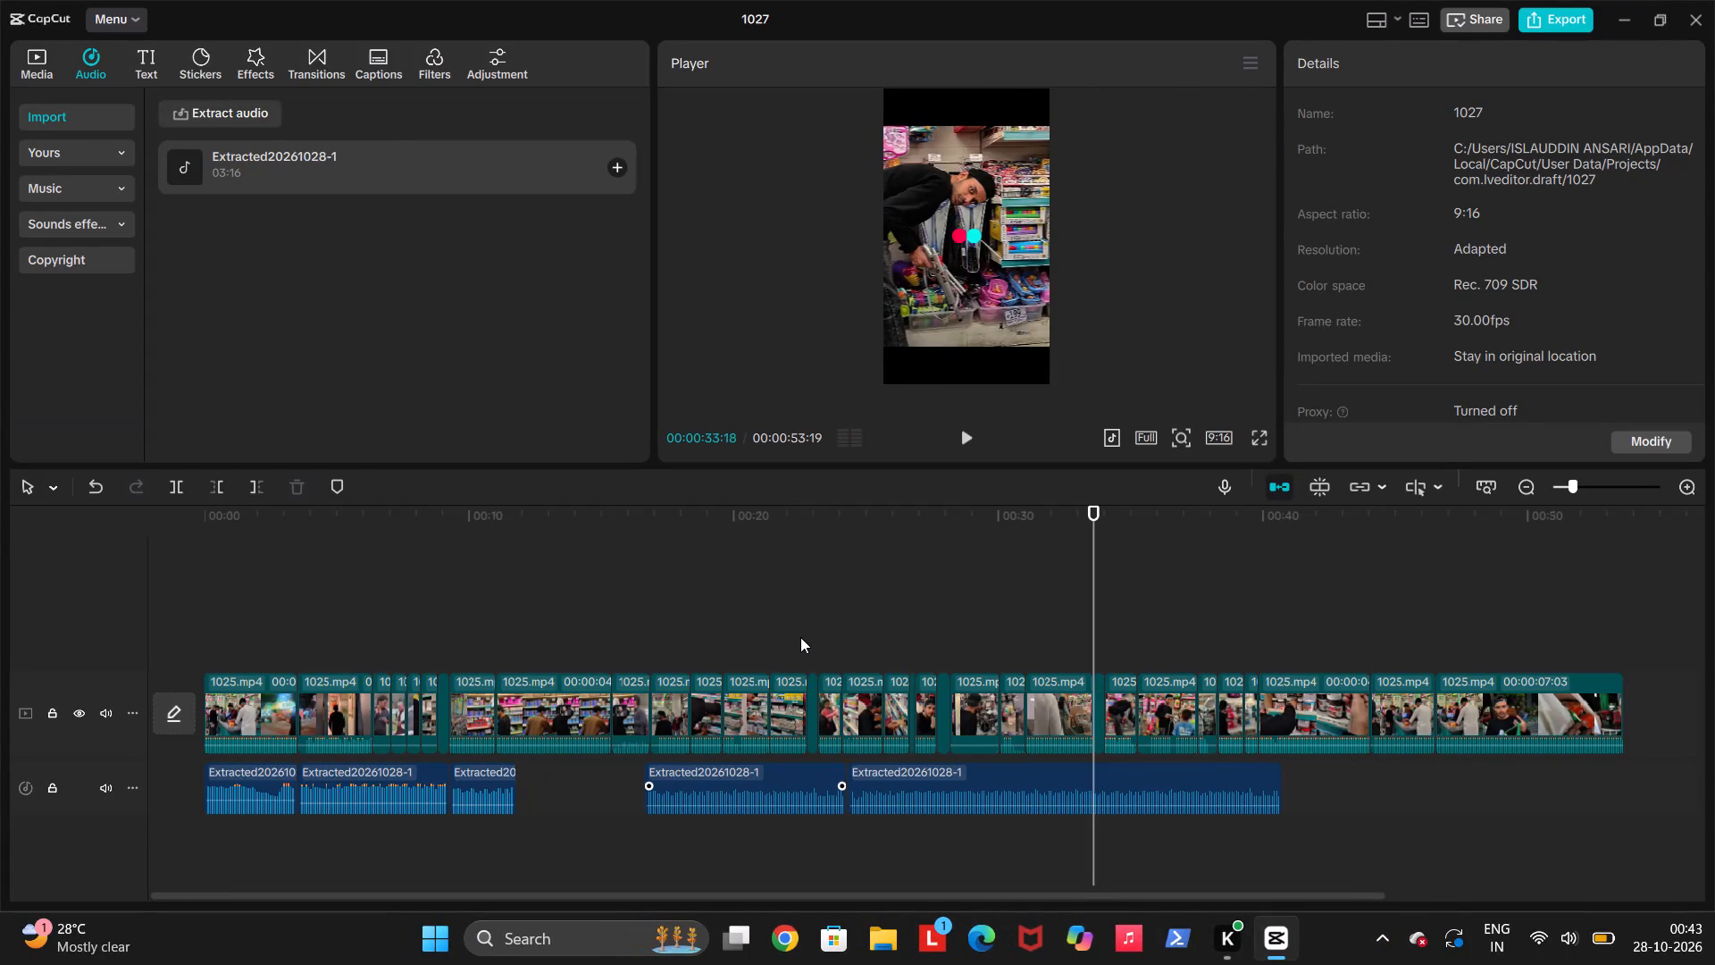
pyautogui.press('Up')
pyautogui.press('Up')
pyautogui.press('Up')
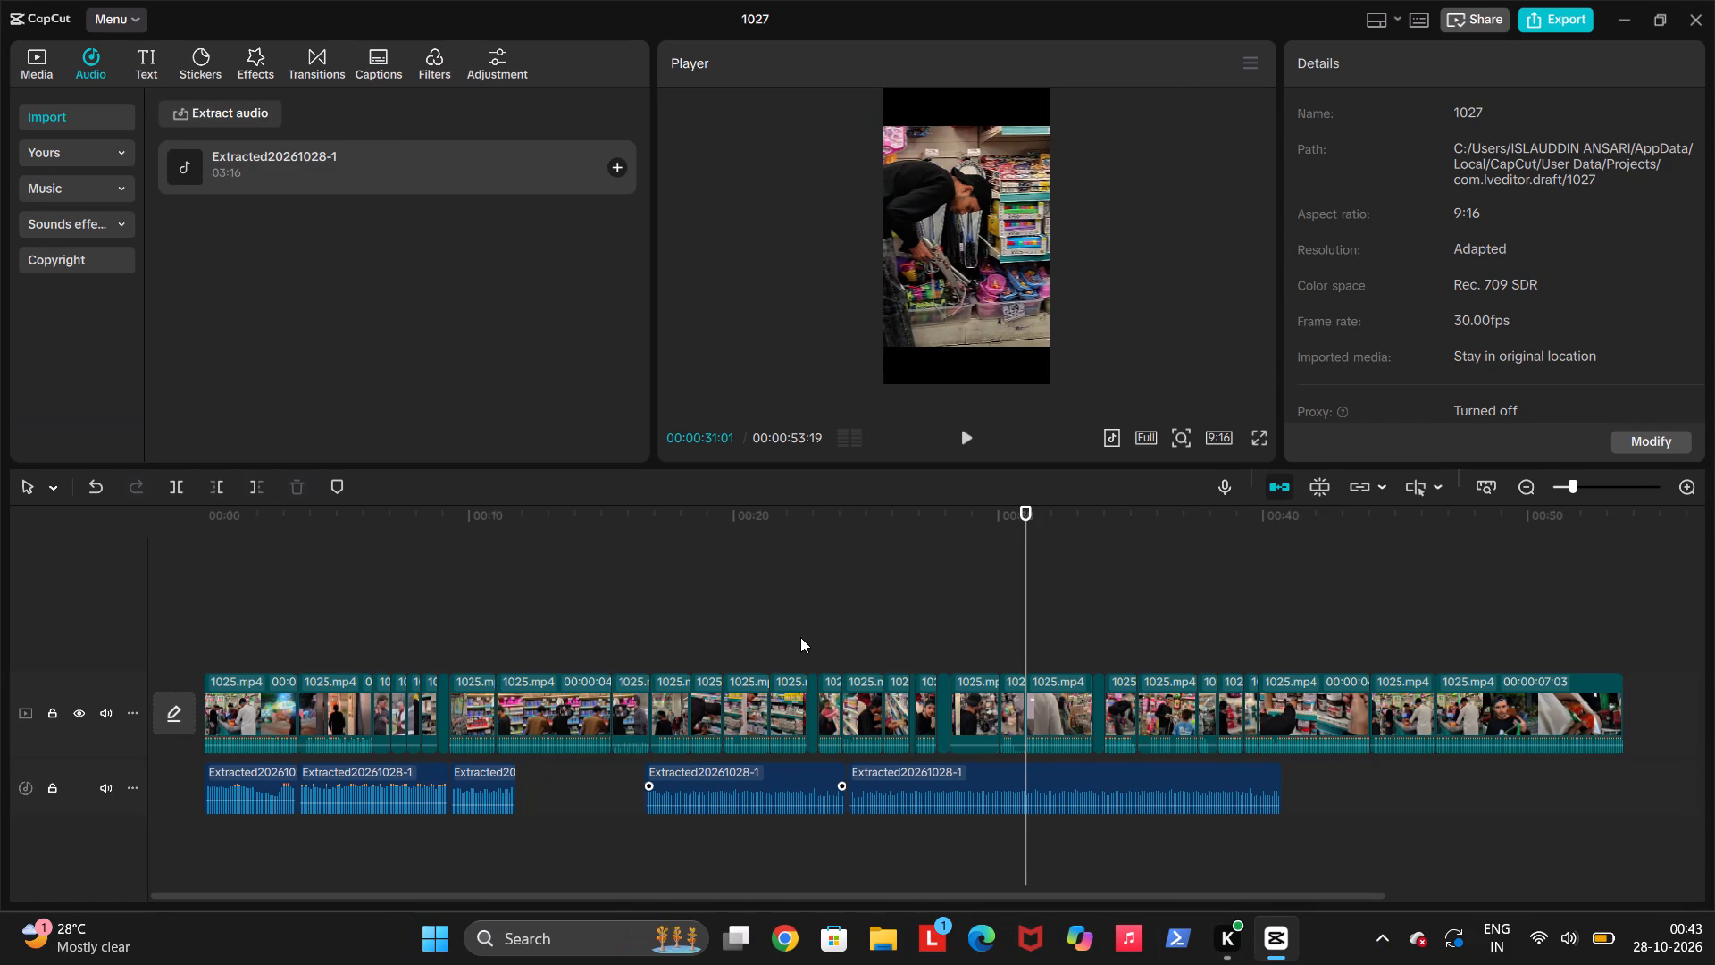
pyautogui.press('Up')
pyautogui.press('Up')
pyautogui.press('Up')
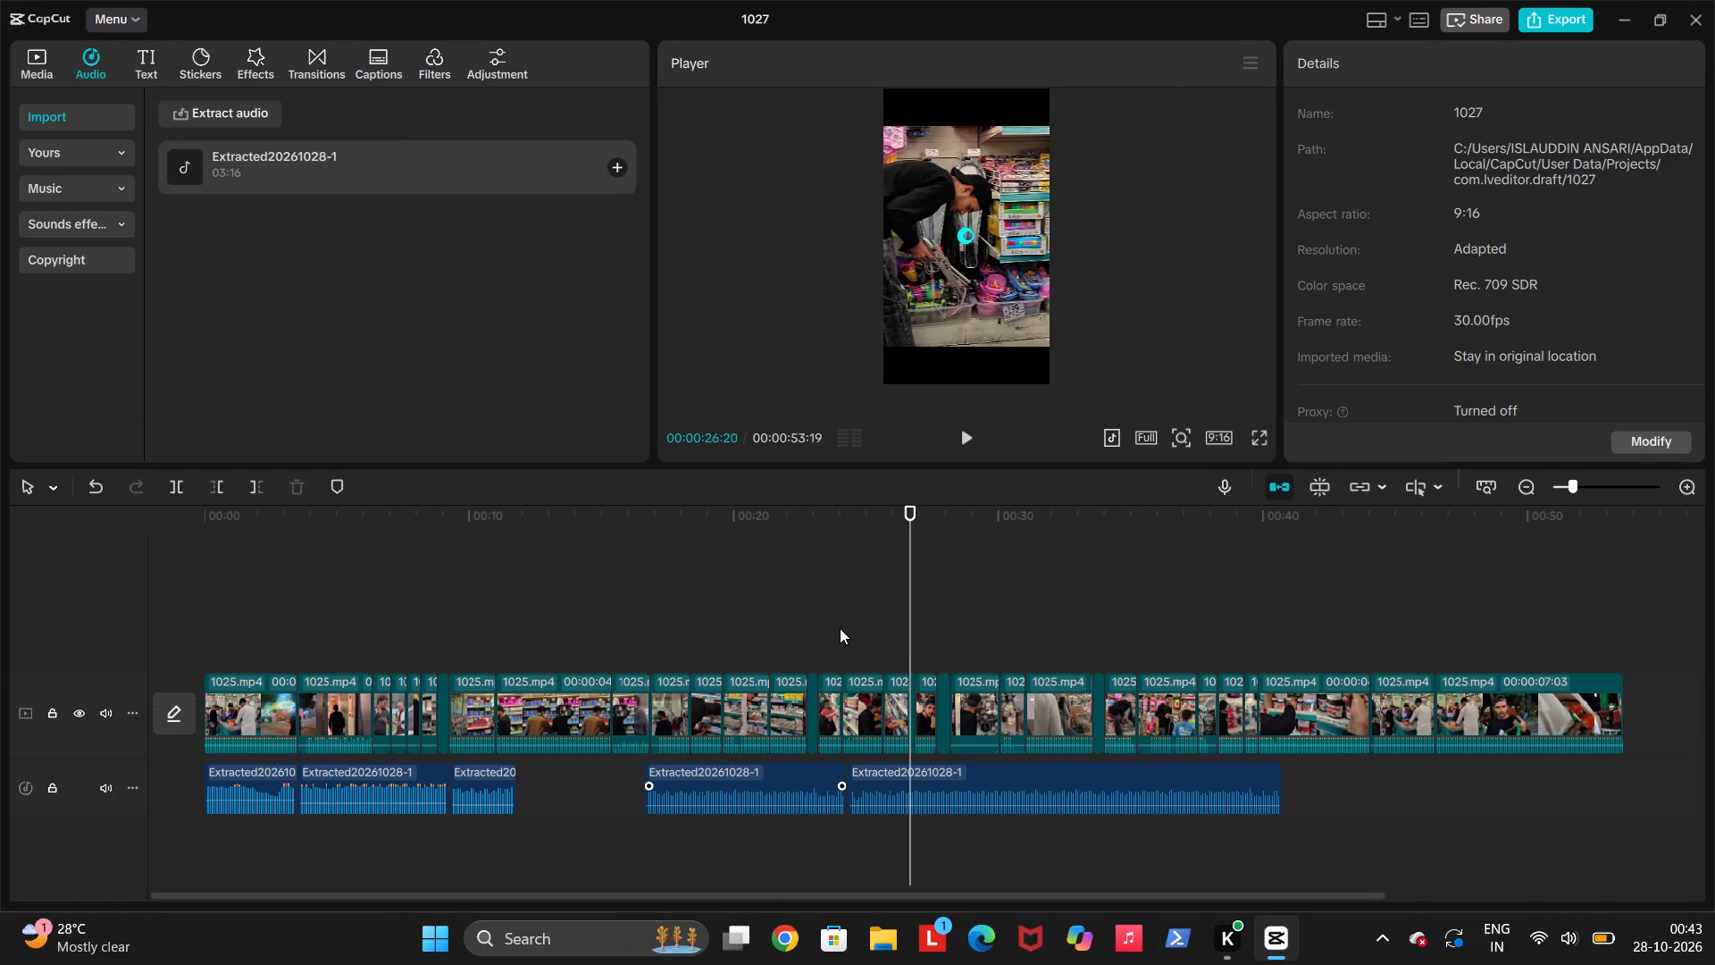
pyautogui.click(839, 627)
pyautogui.click(847, 638)
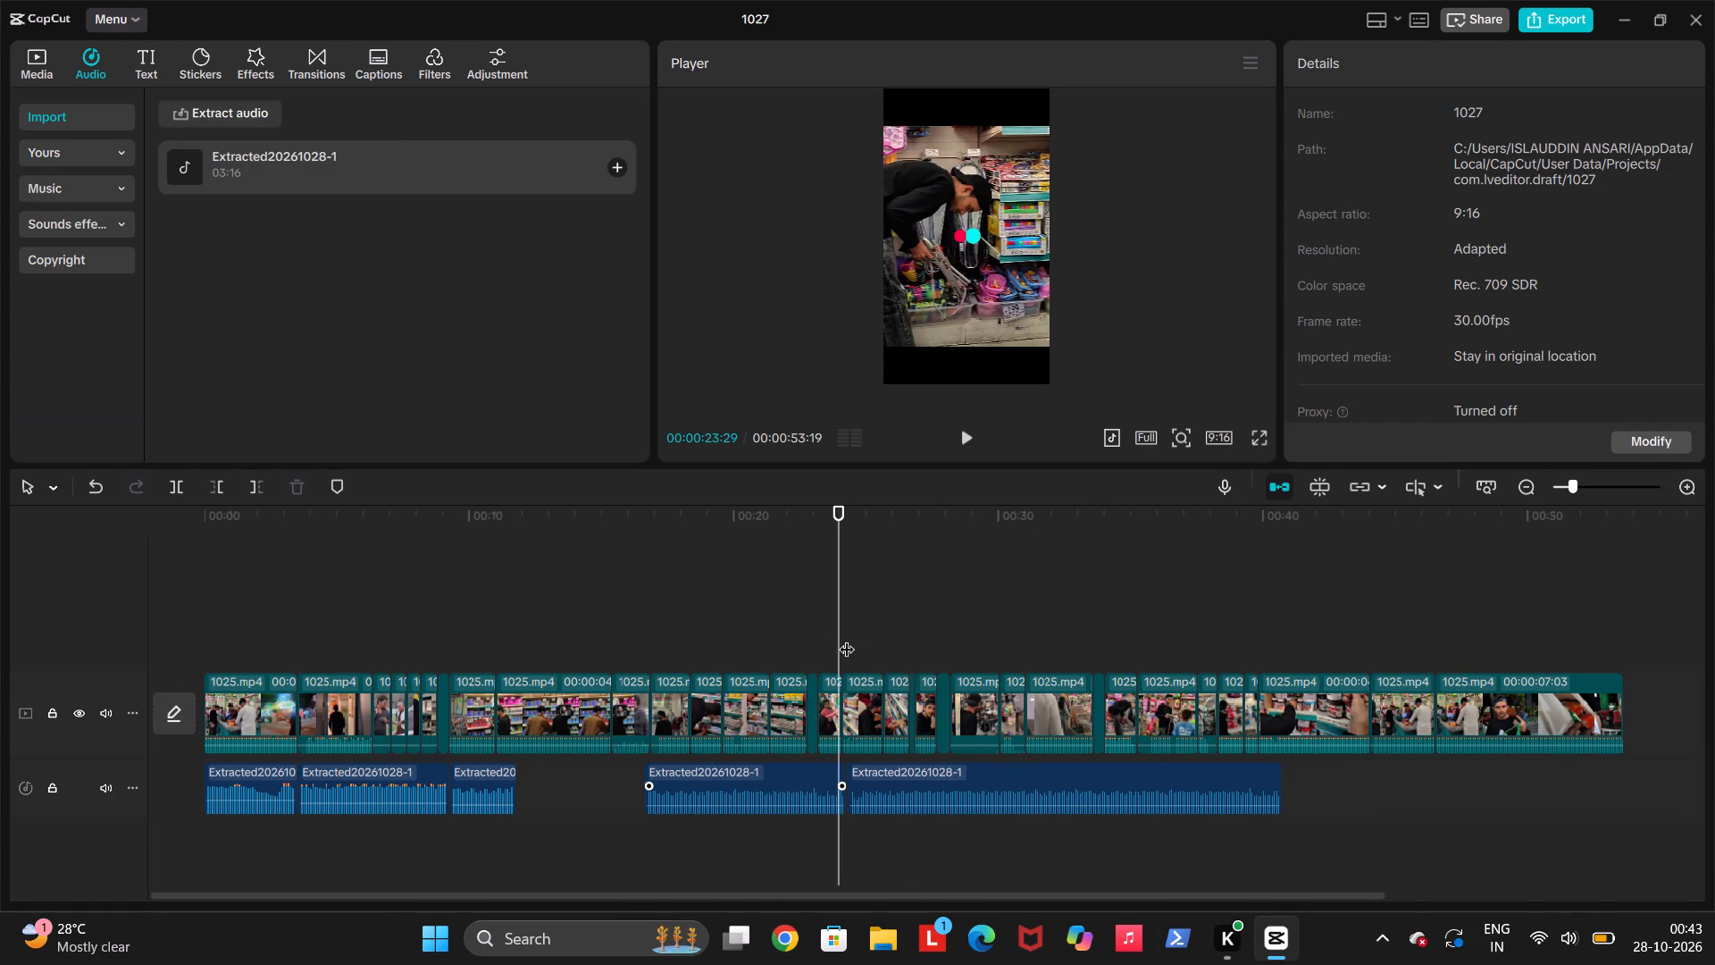
pyautogui.press('space')
pyautogui.press('space')
pyautogui.press('space')
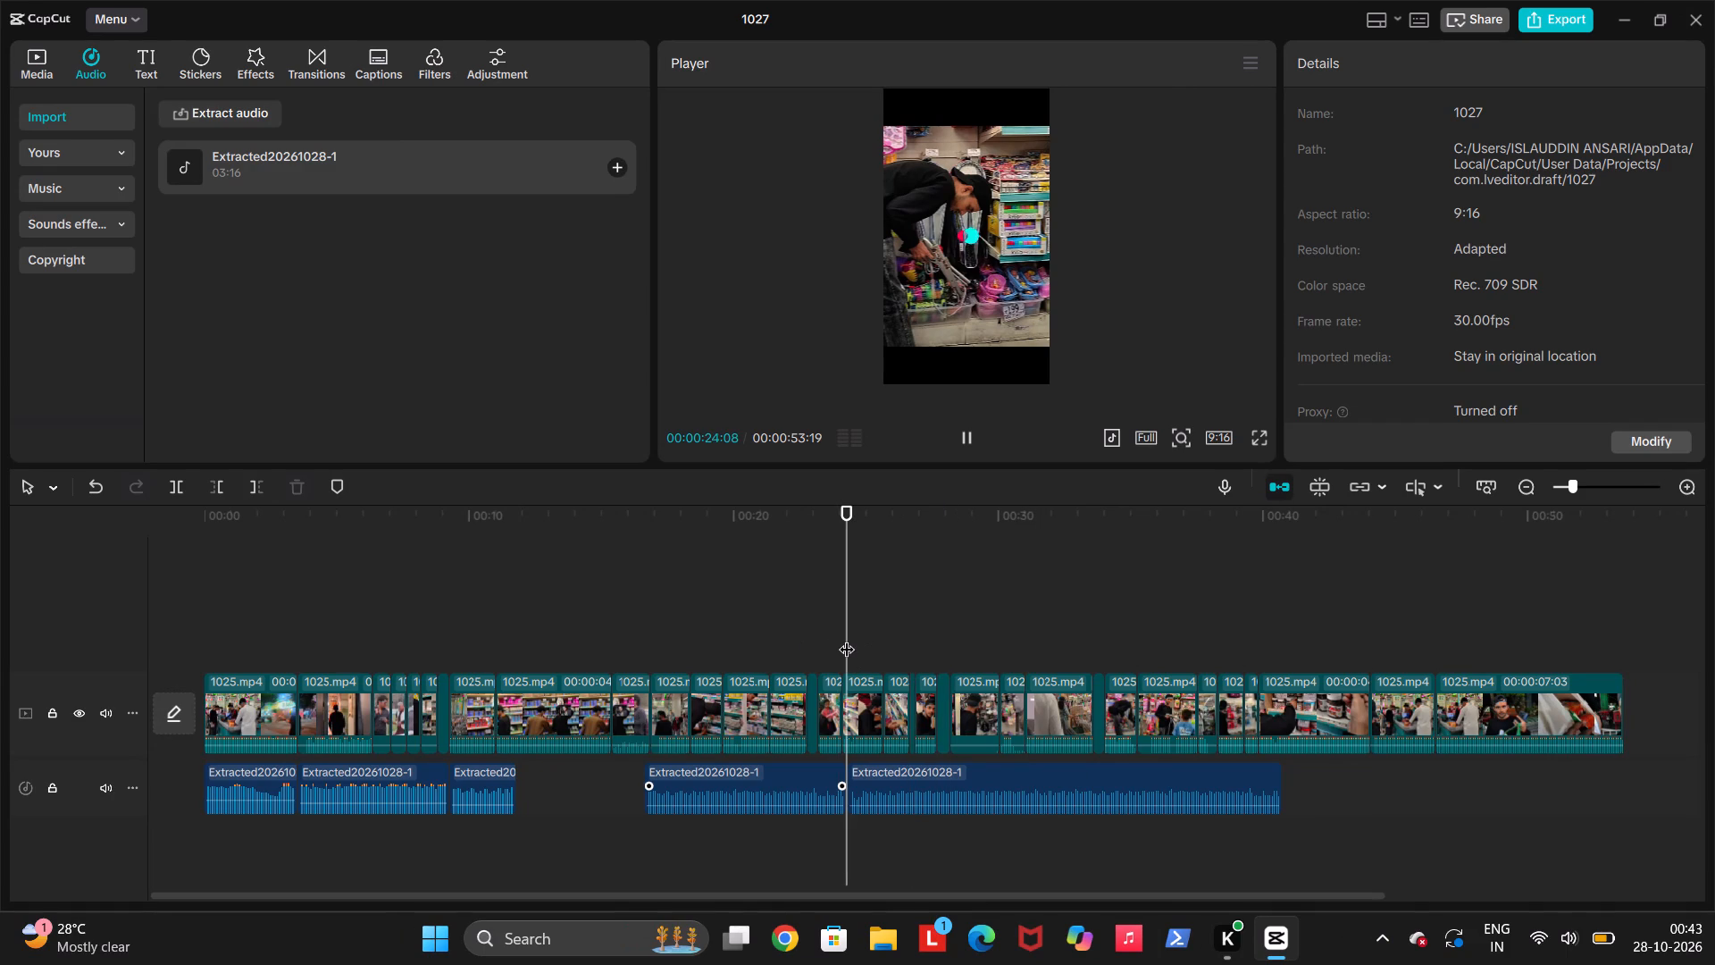
pyautogui.press('space')
pyautogui.click(847, 638)
pyautogui.press('space')
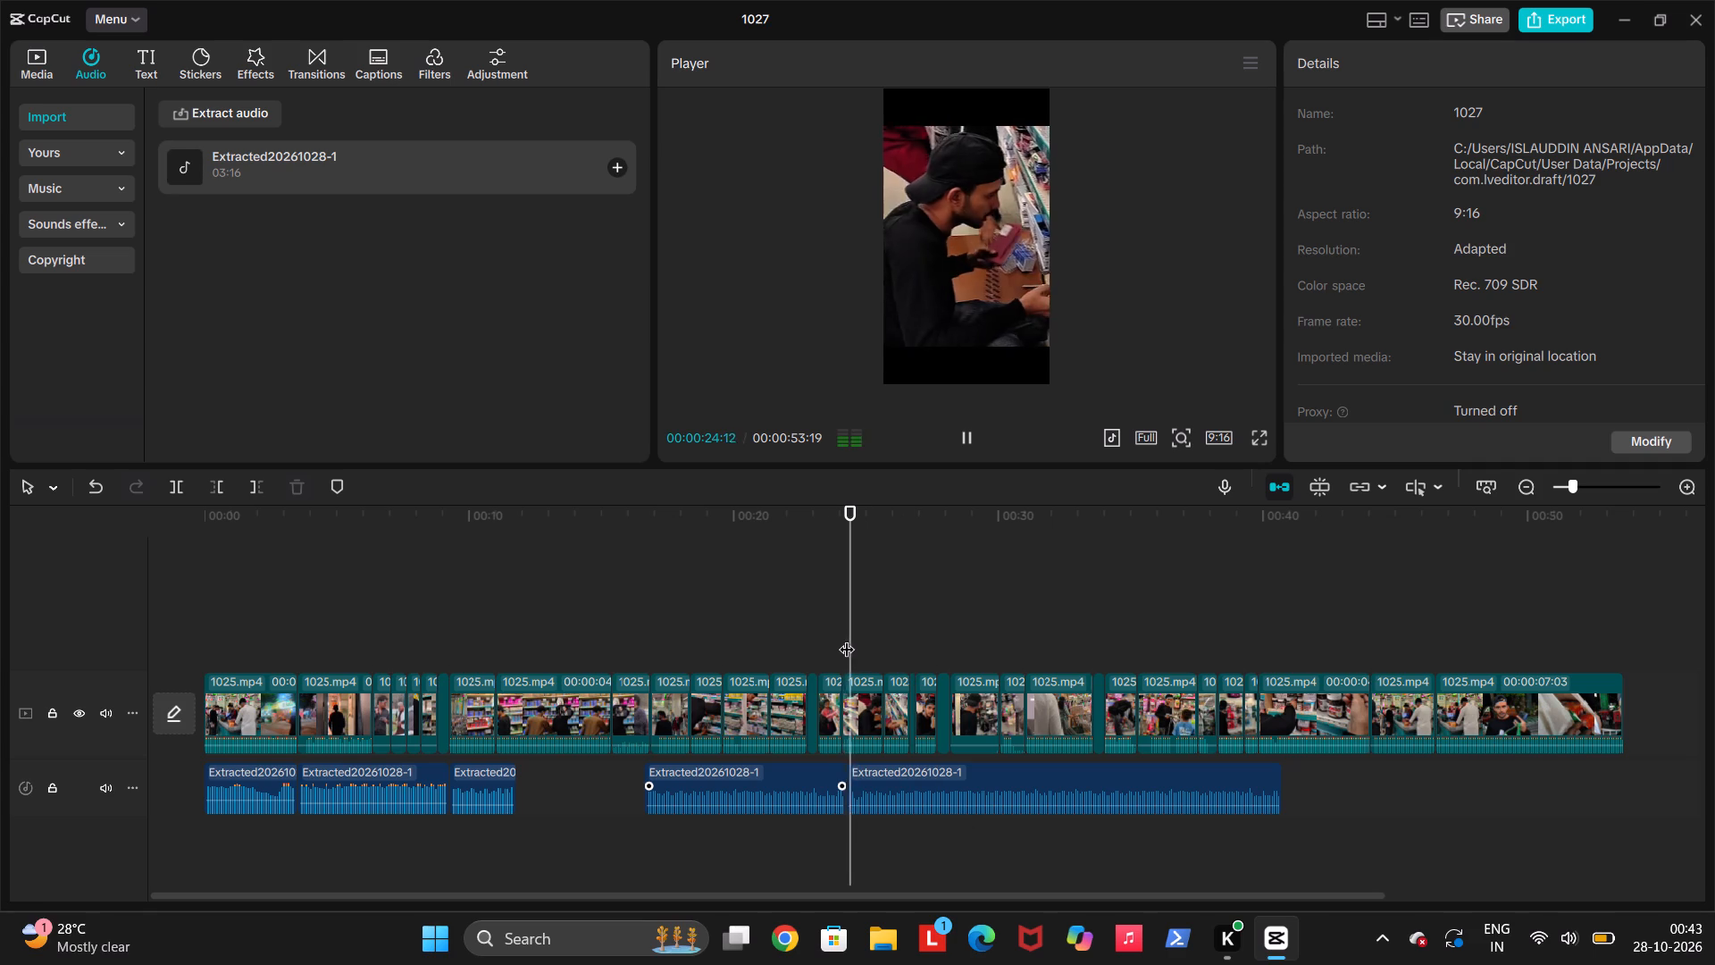
# Duplicate the last music clip and place the copy directly after it at 00:00:40:22 on the audio track.
pyautogui.click(1024, 790)
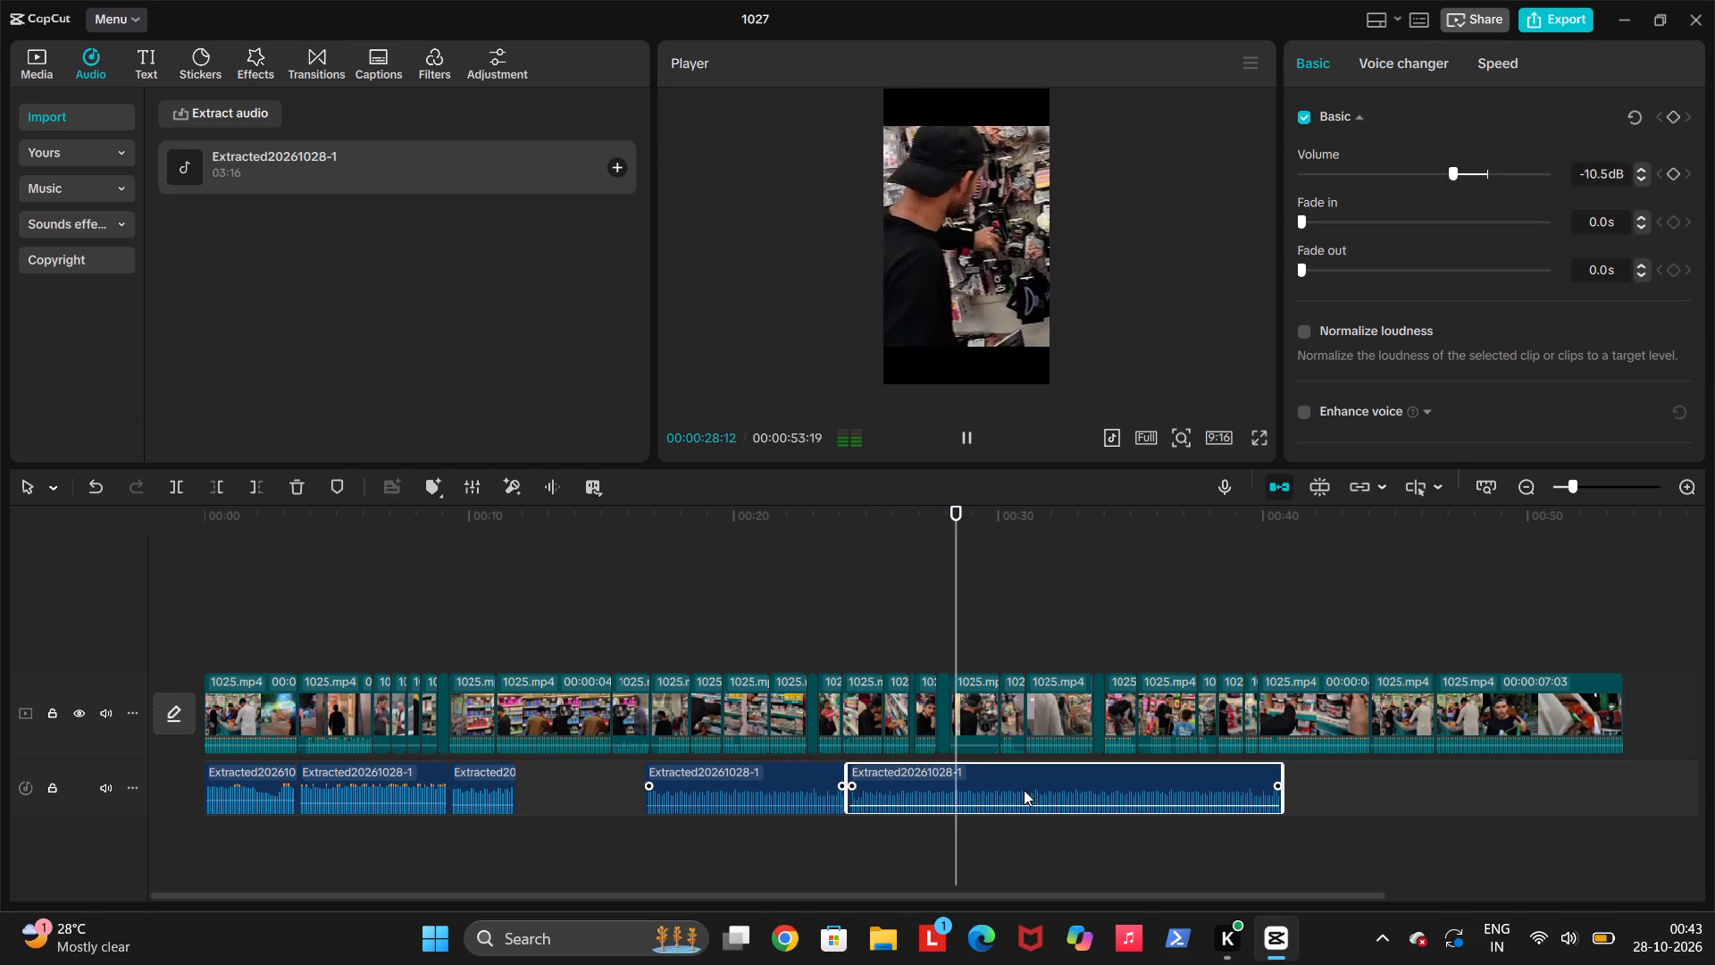
pyautogui.hotkey('ctrl', 'c')
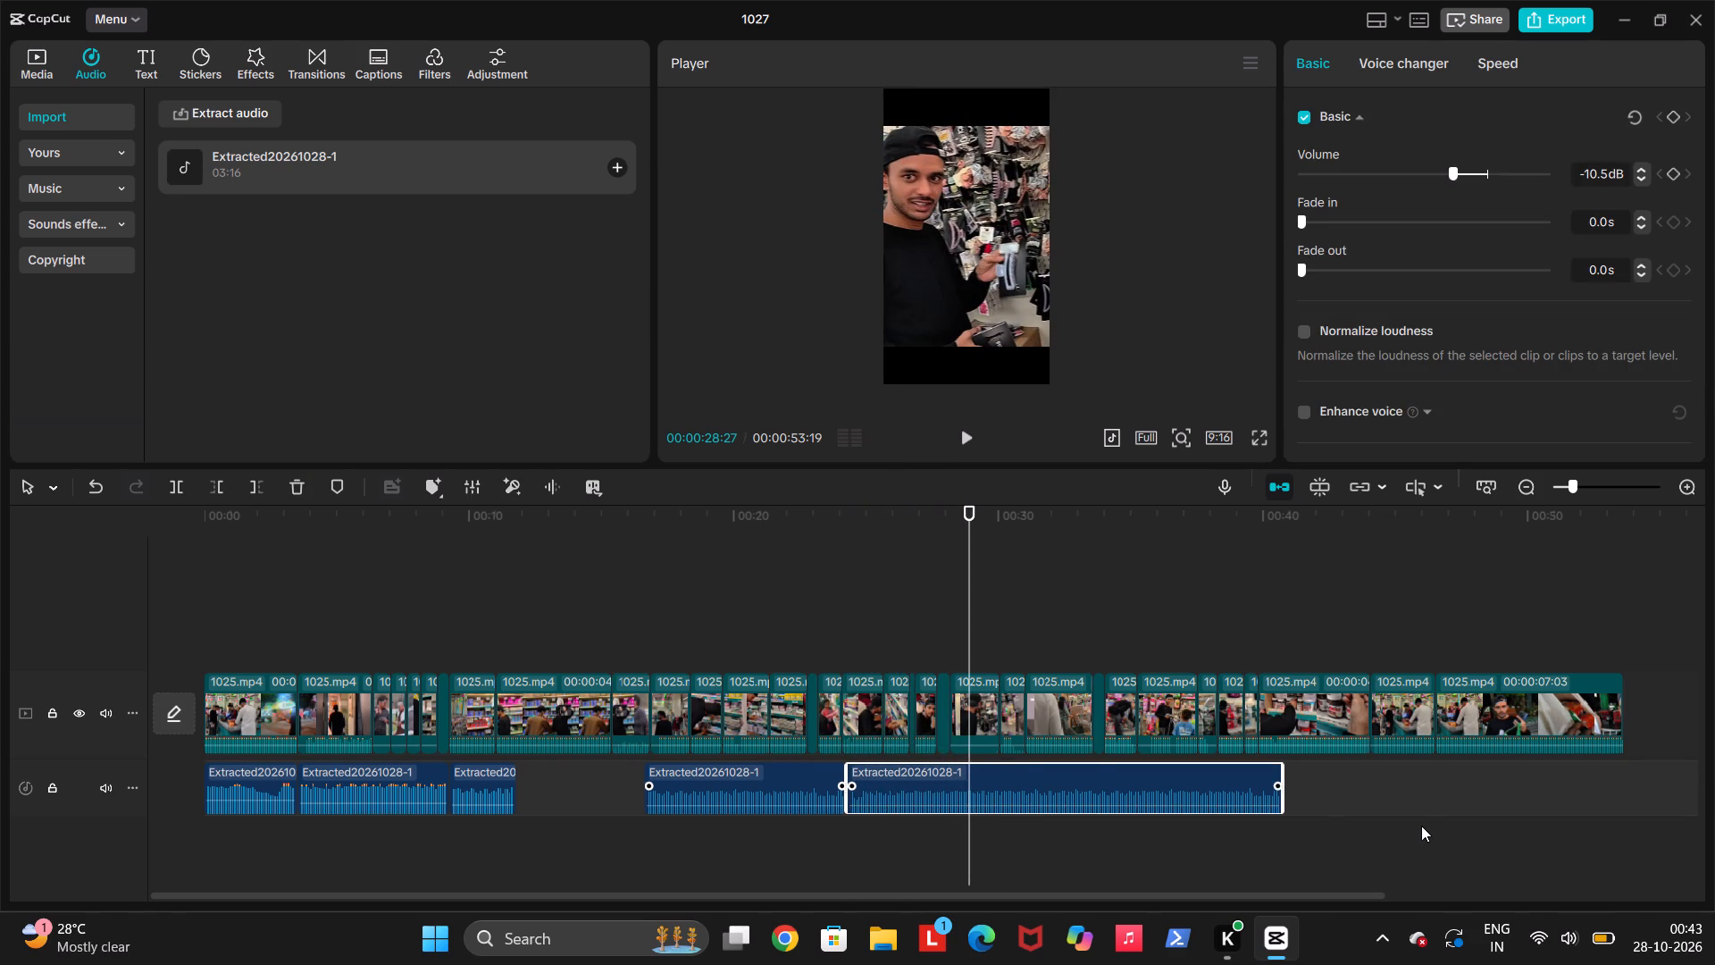
pyautogui.press('Down')
pyautogui.press('Down')
pyautogui.press('Down')
pyautogui.press('Down')
pyautogui.press('Down')
pyautogui.press('Down')
pyautogui.press('Down')
pyautogui.press('Down')
pyautogui.press('Down')
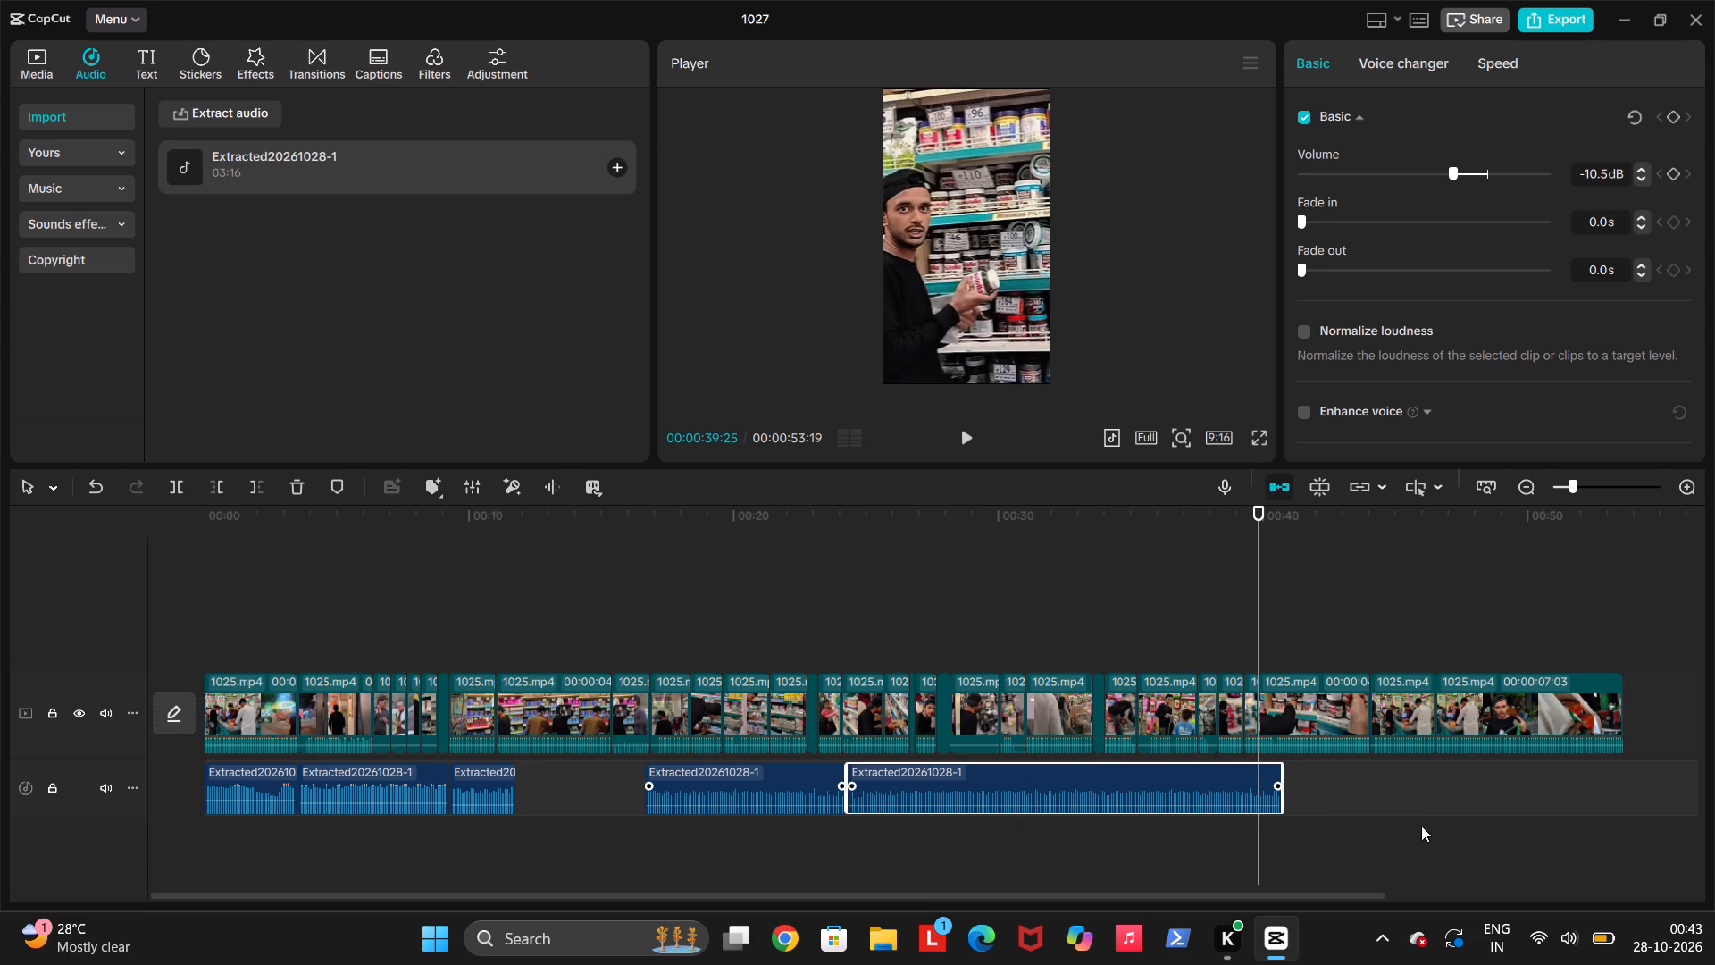
pyautogui.press('Down')
pyautogui.hotkey('ctrl', 'b')
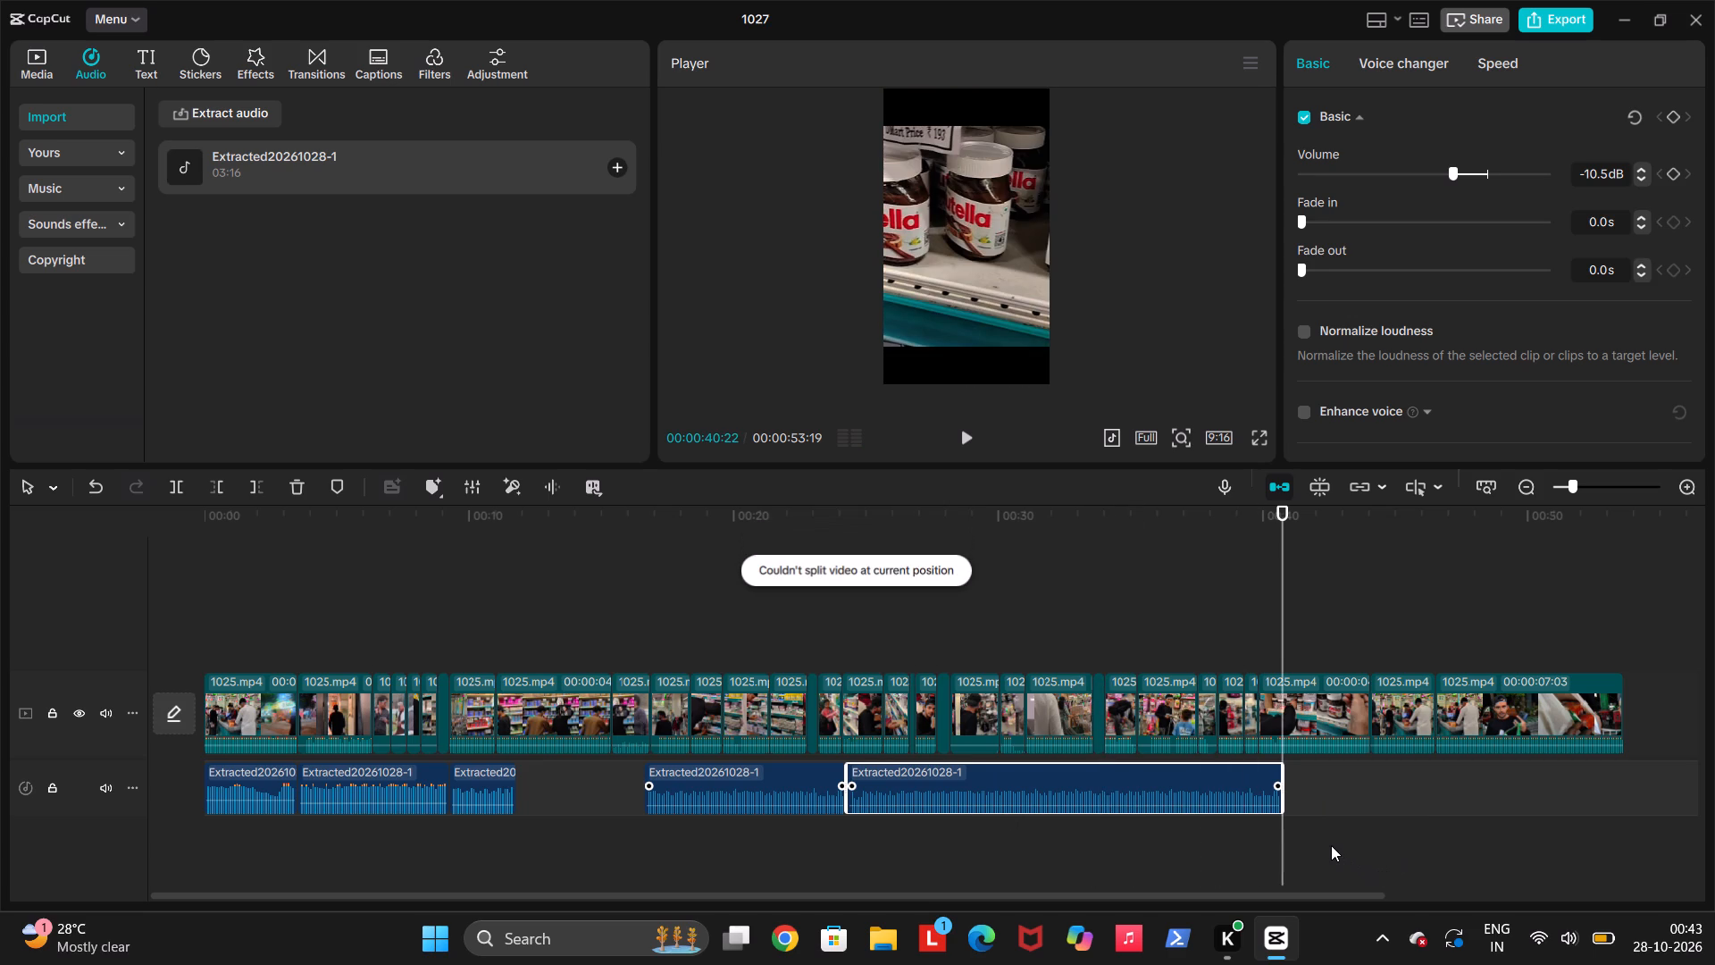
pyautogui.hotkey('ctrl', 'v')
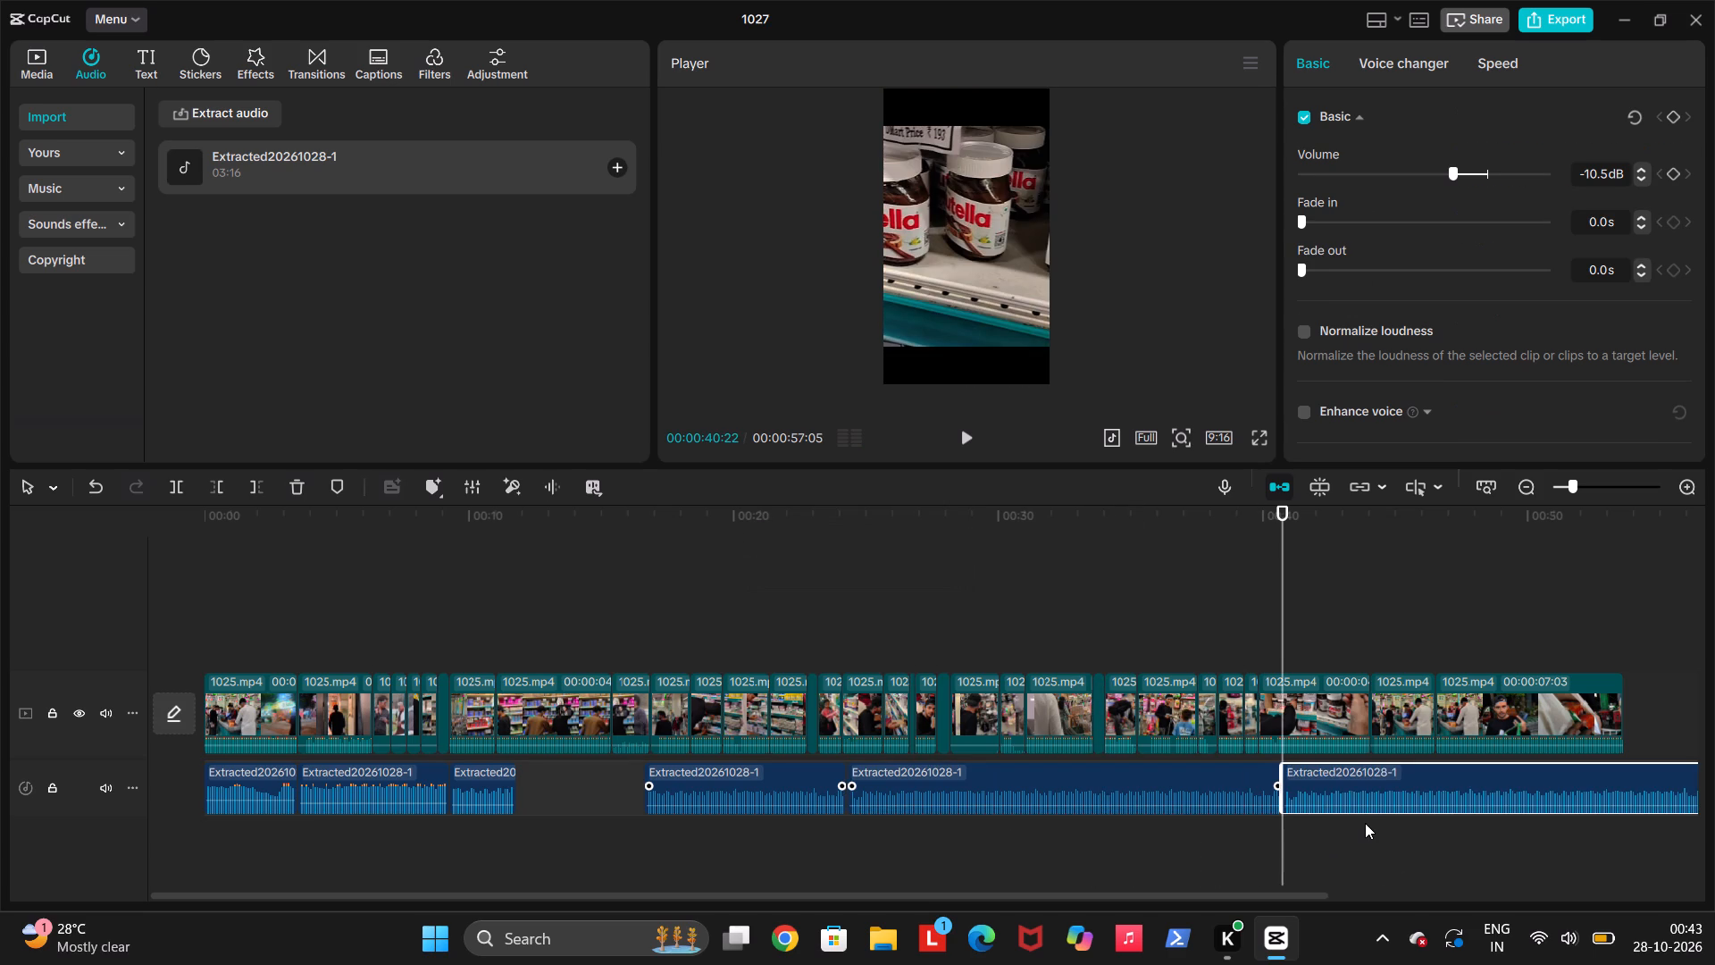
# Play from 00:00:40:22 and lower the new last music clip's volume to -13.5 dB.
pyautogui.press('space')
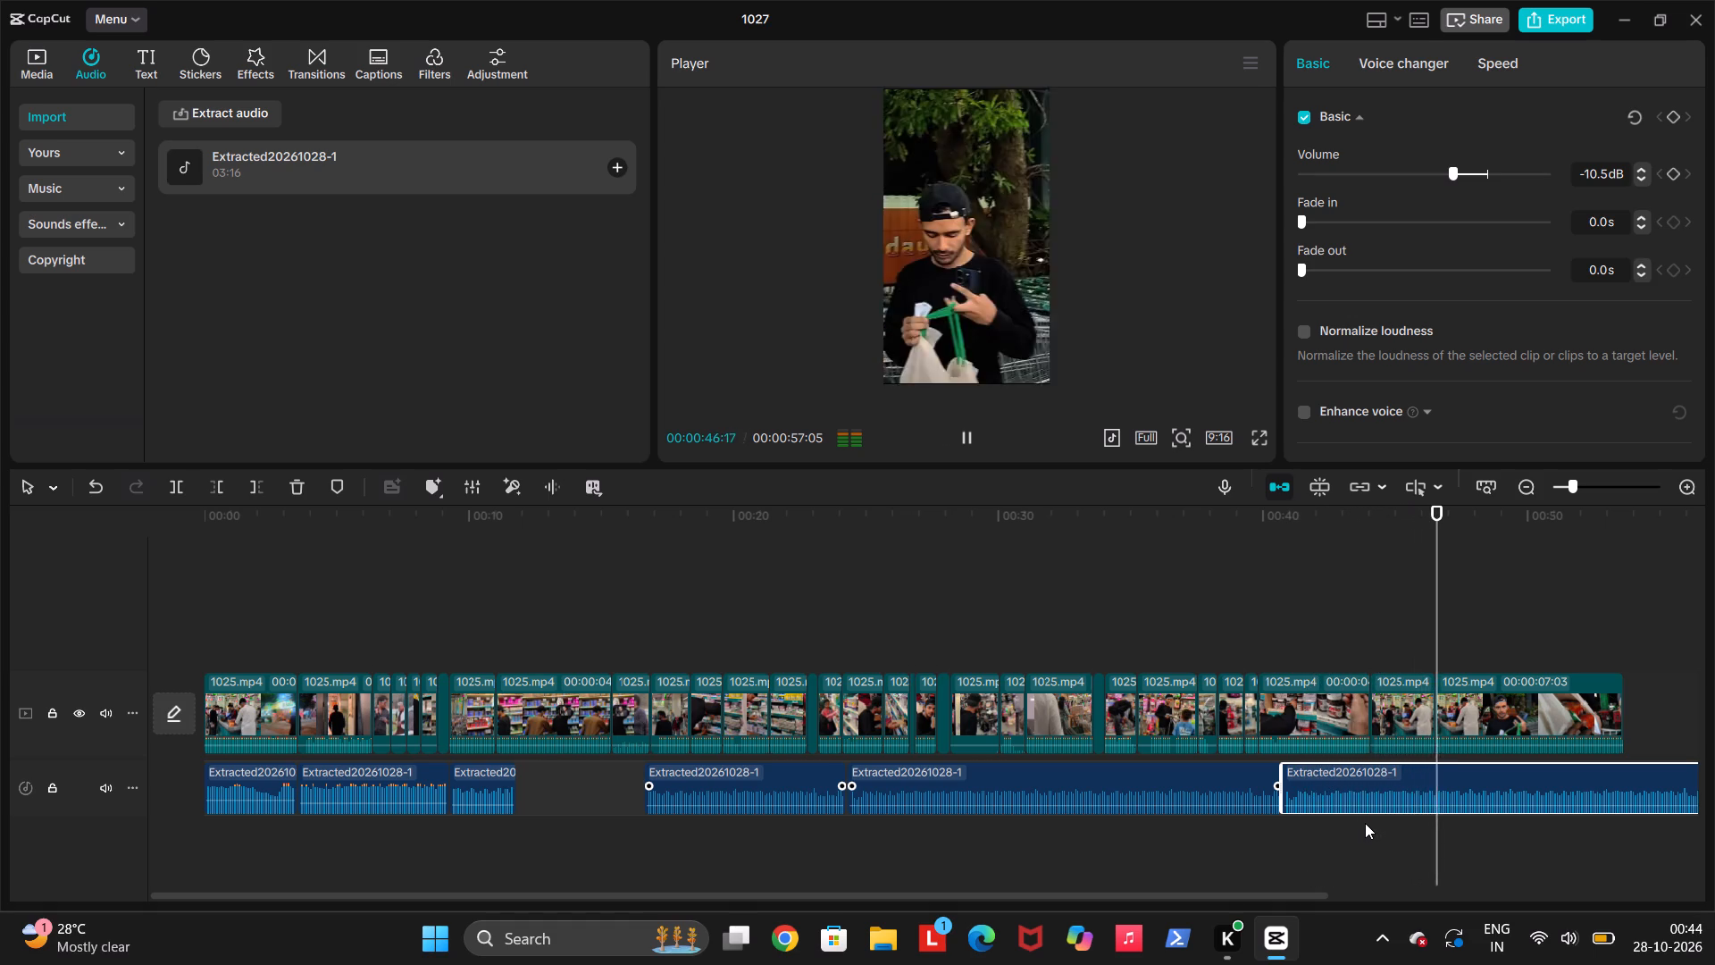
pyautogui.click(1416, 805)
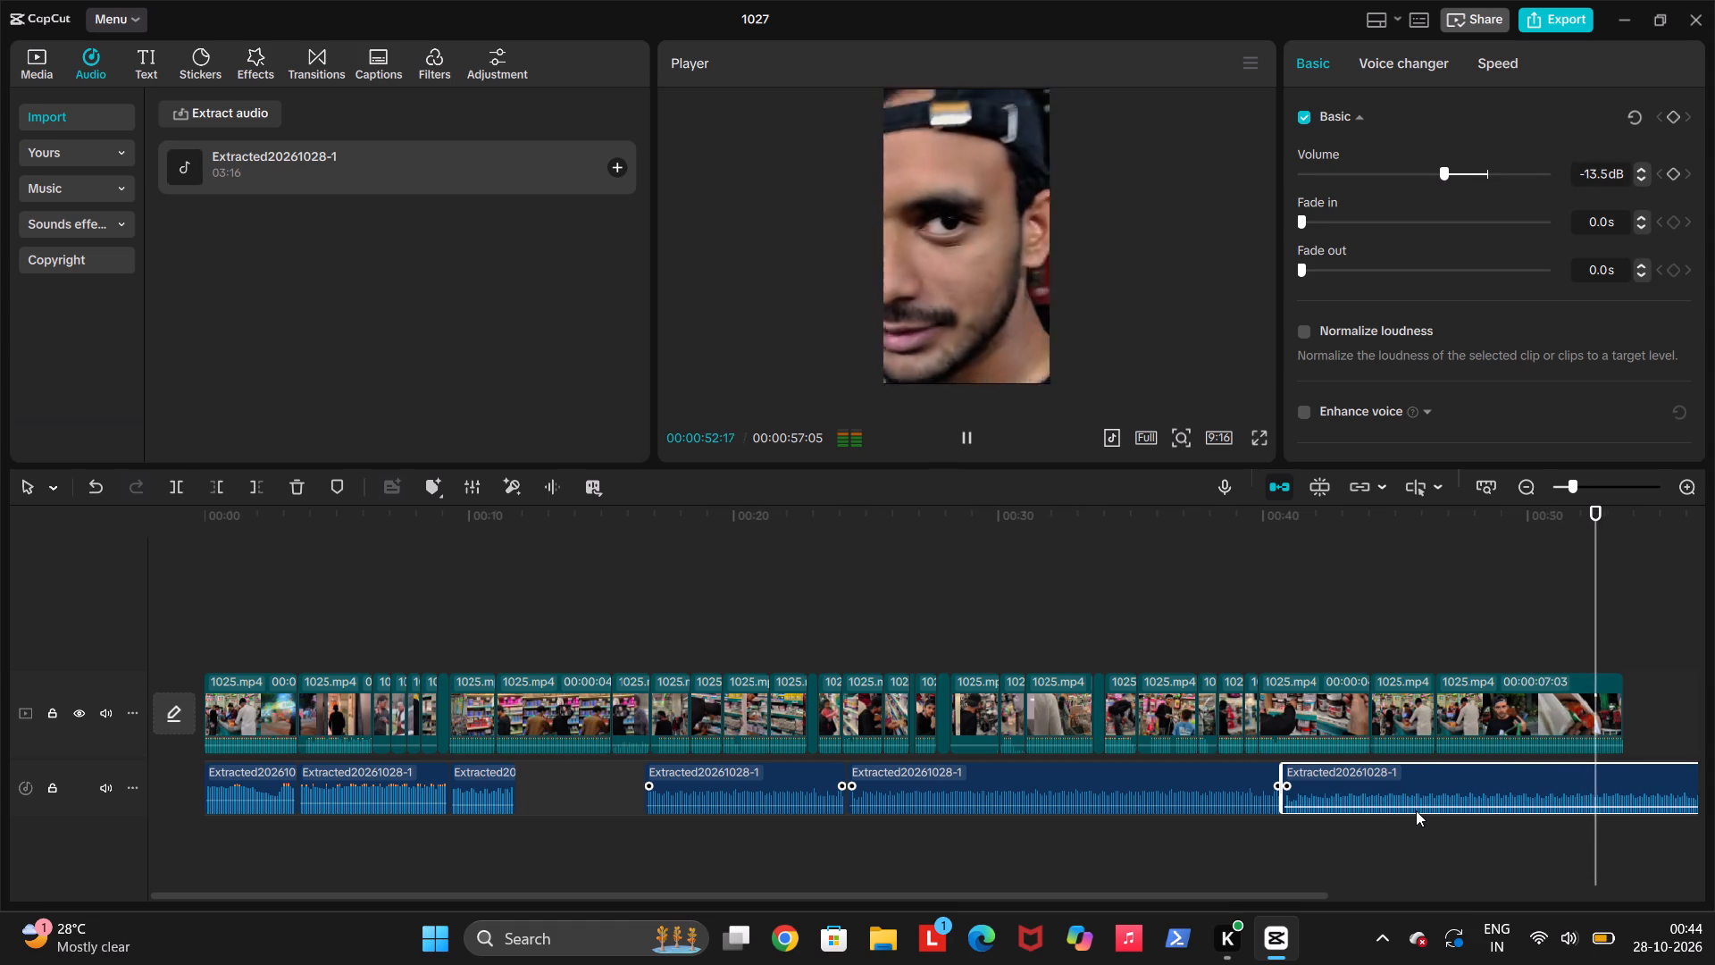
# Trim the end of the last music clip to match the end of the video at 00:00:53:19.
pyautogui.press('space')
pyautogui.press('space')
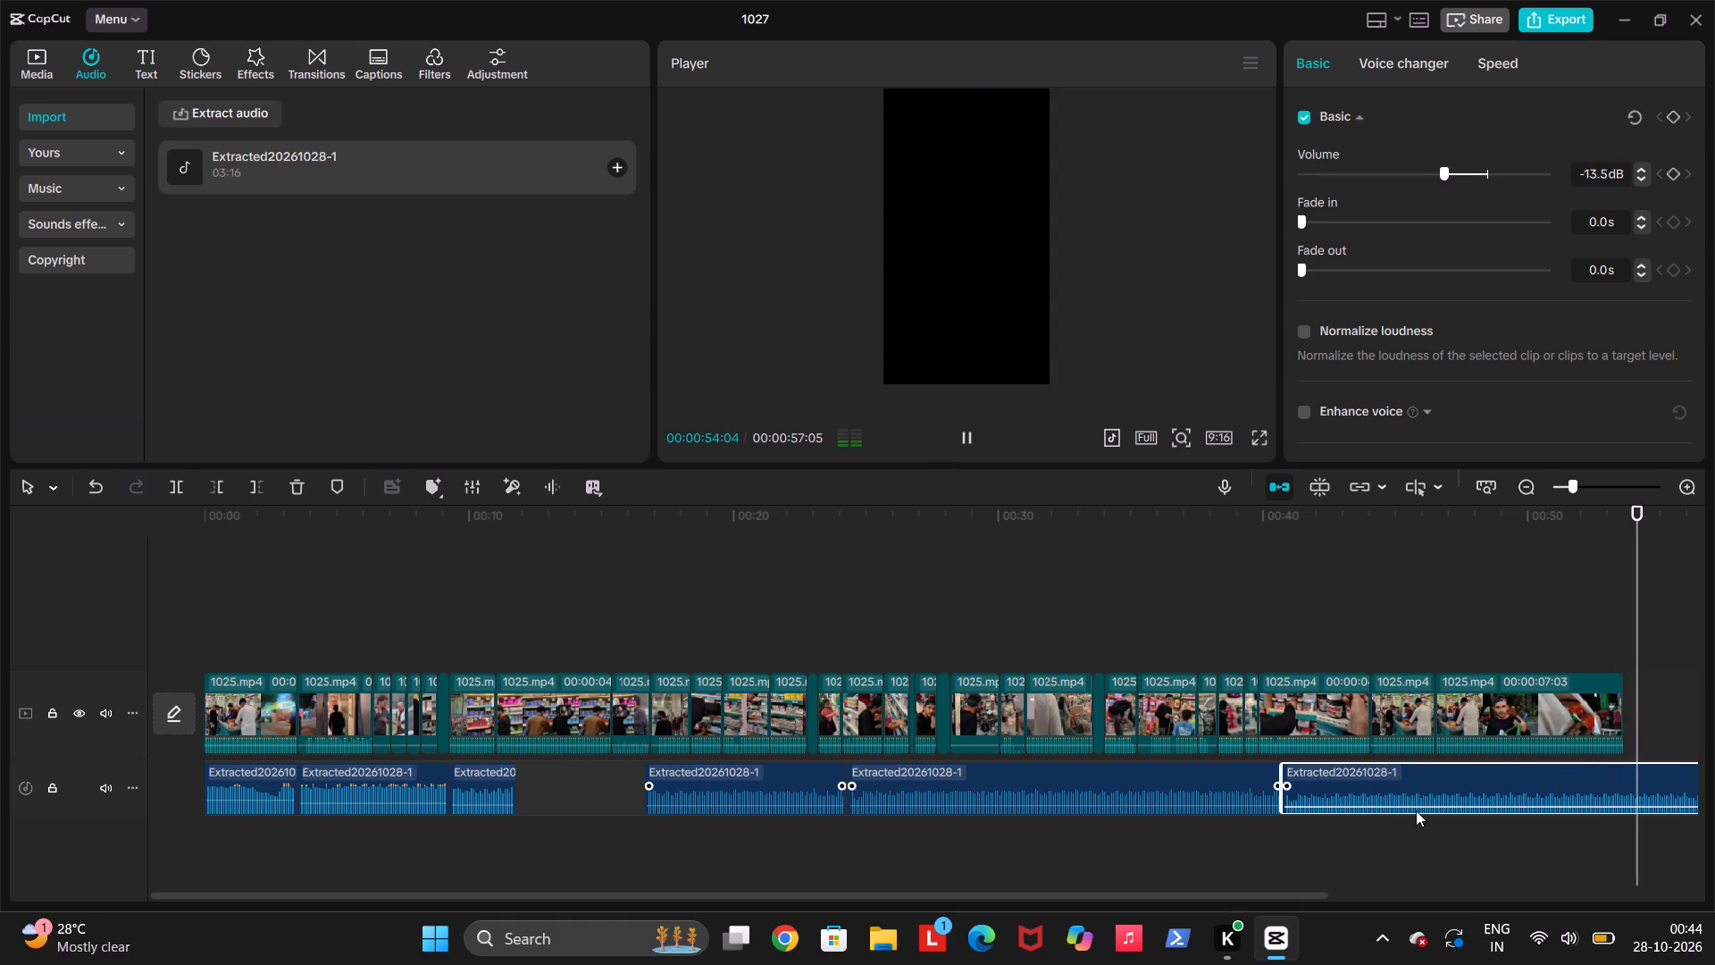
pyautogui.press('Up')
pyautogui.press('w')
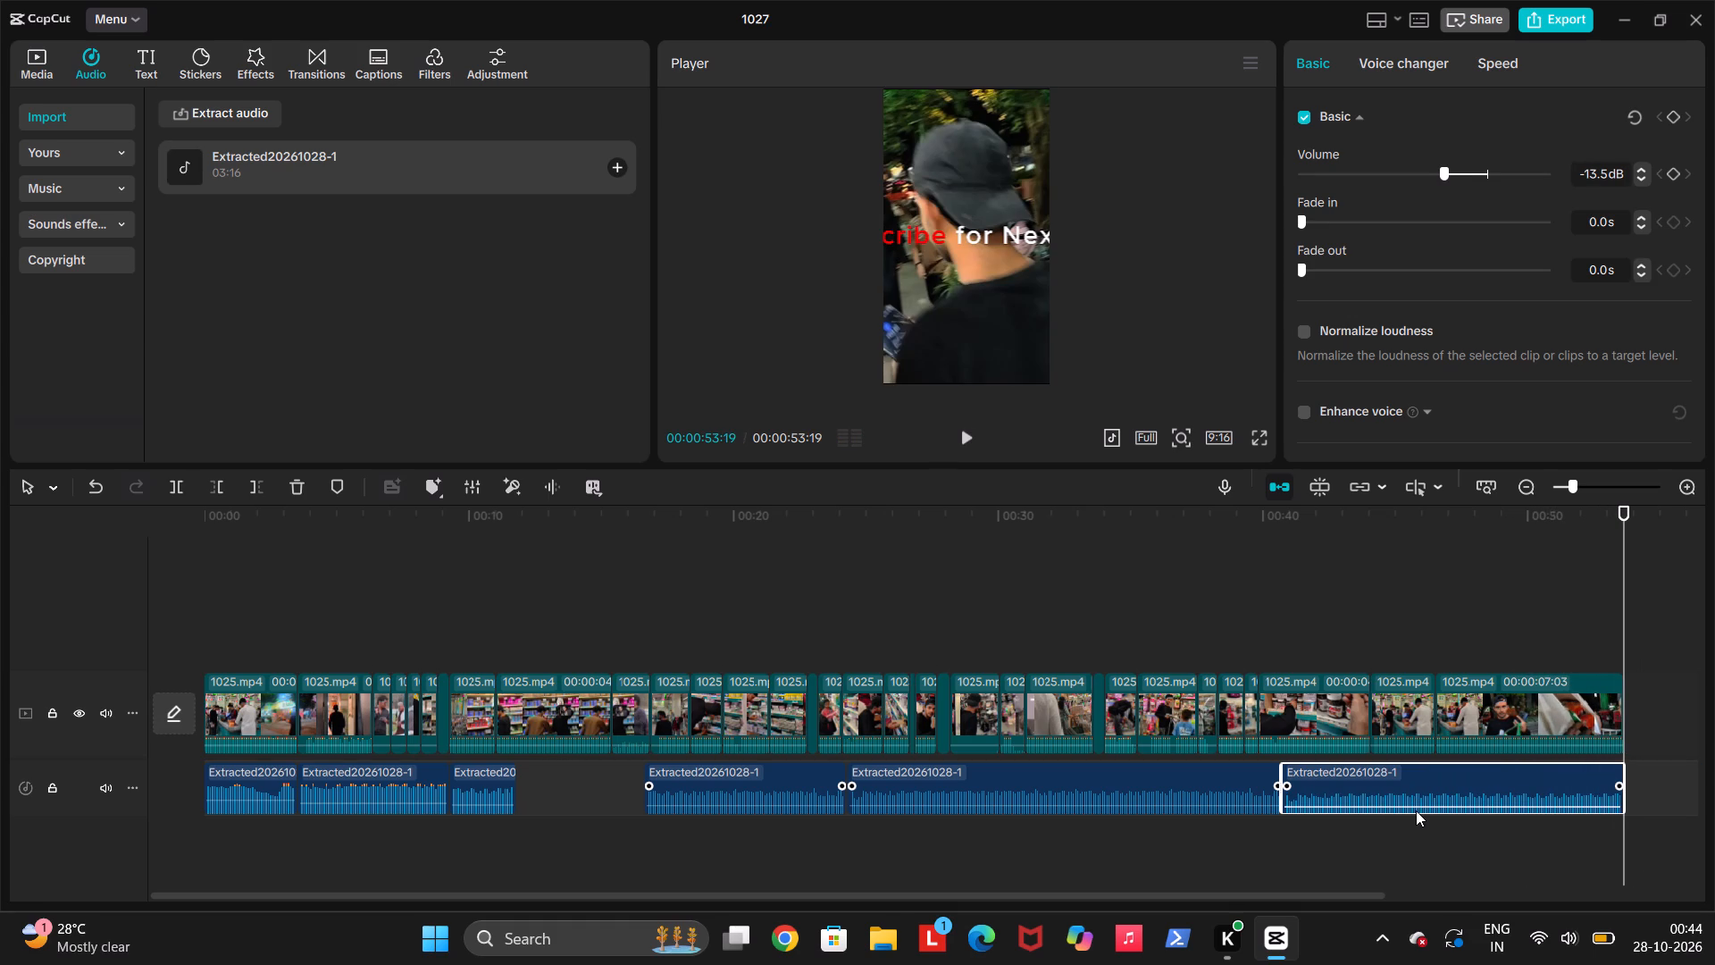
# Play the edit from the beginning, replaying the first three seconds several times, then continue to about 00:00:10 to check the opening music.
pyautogui.press('Up')
pyautogui.press('Up')
pyautogui.press('Up')
pyautogui.press('Up')
pyautogui.press('Up')
pyautogui.press('Up')
pyautogui.press('Up')
pyautogui.press('Up')
pyautogui.press('Up')
pyautogui.press('Up')
pyautogui.press('Up')
pyautogui.press('Up')
pyautogui.press('Up')
pyautogui.press('Up')
pyautogui.press('Up')
pyautogui.press('Up')
pyautogui.press('Up')
pyautogui.press('Up')
pyautogui.press('Up')
pyautogui.press('Up')
pyautogui.press('Up')
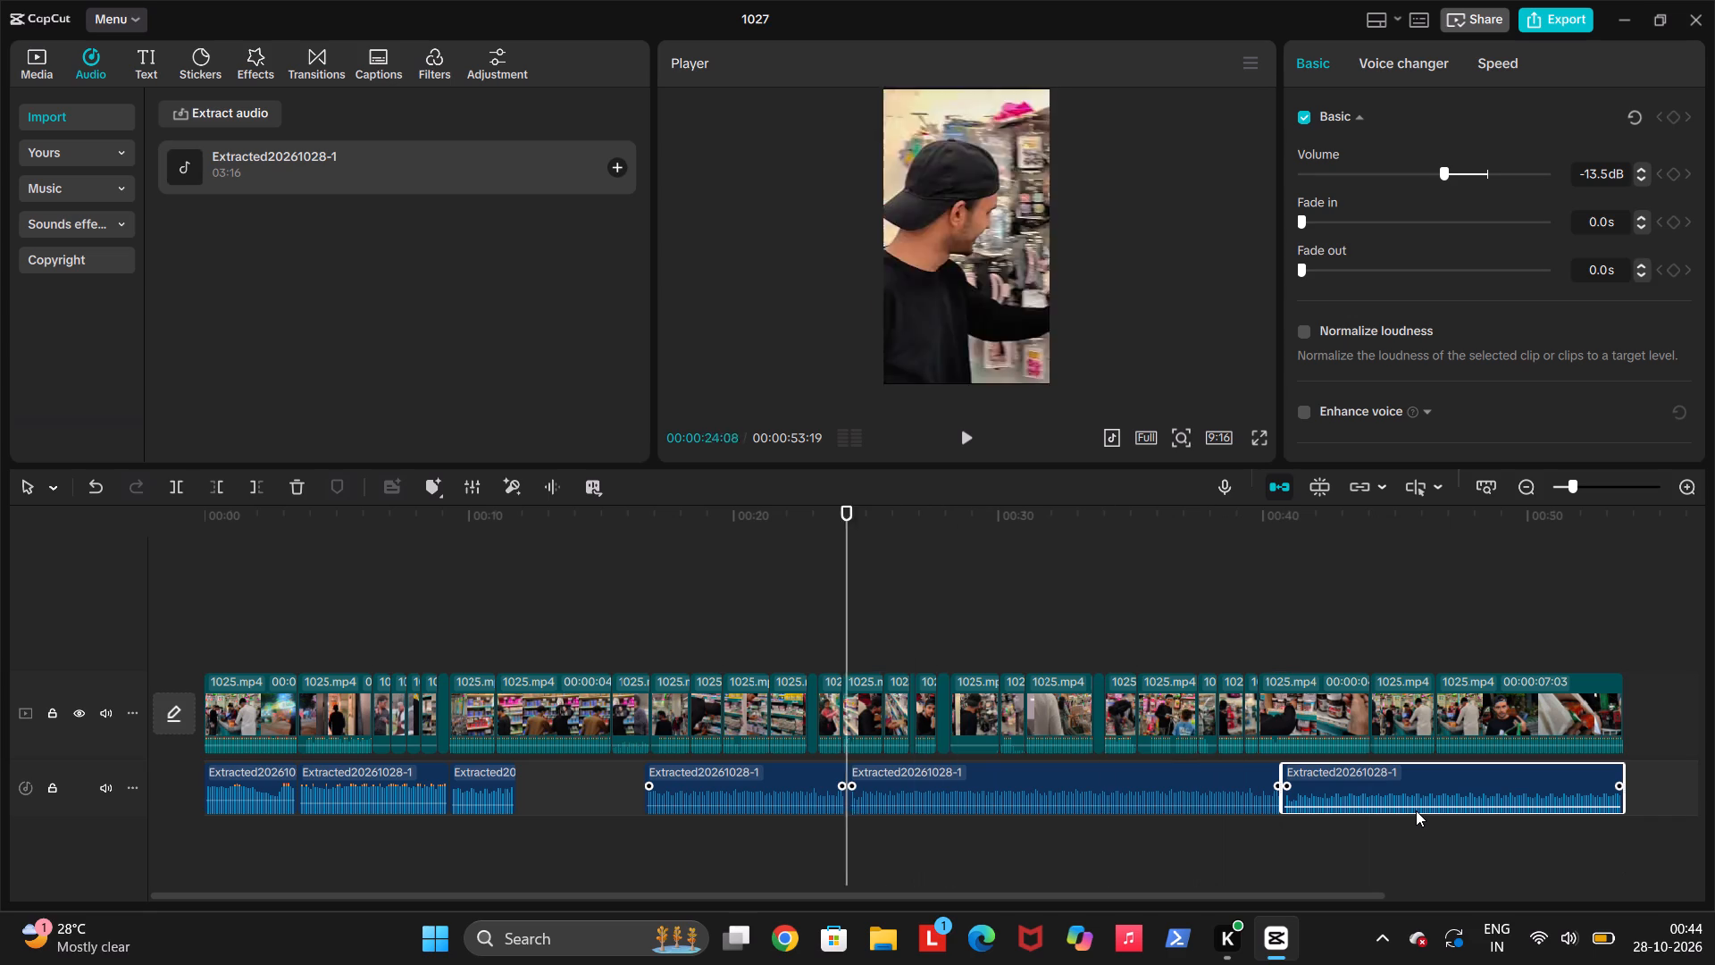
pyautogui.press('space')
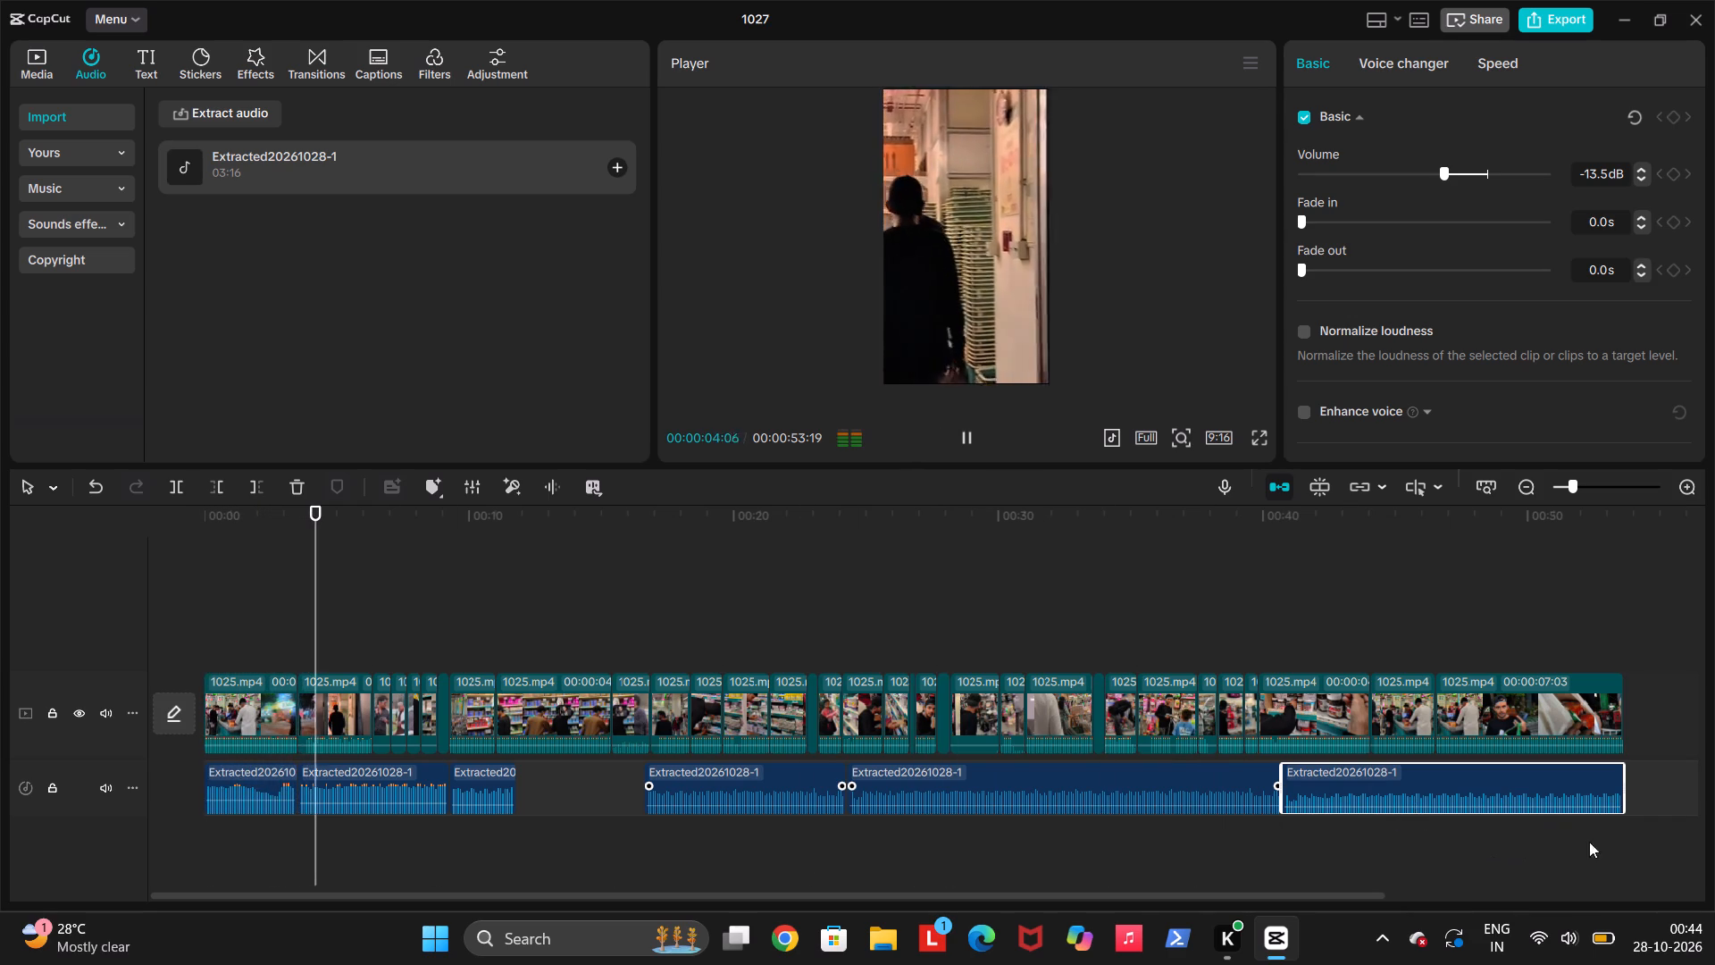
pyautogui.click(268, 626)
pyautogui.press('space')
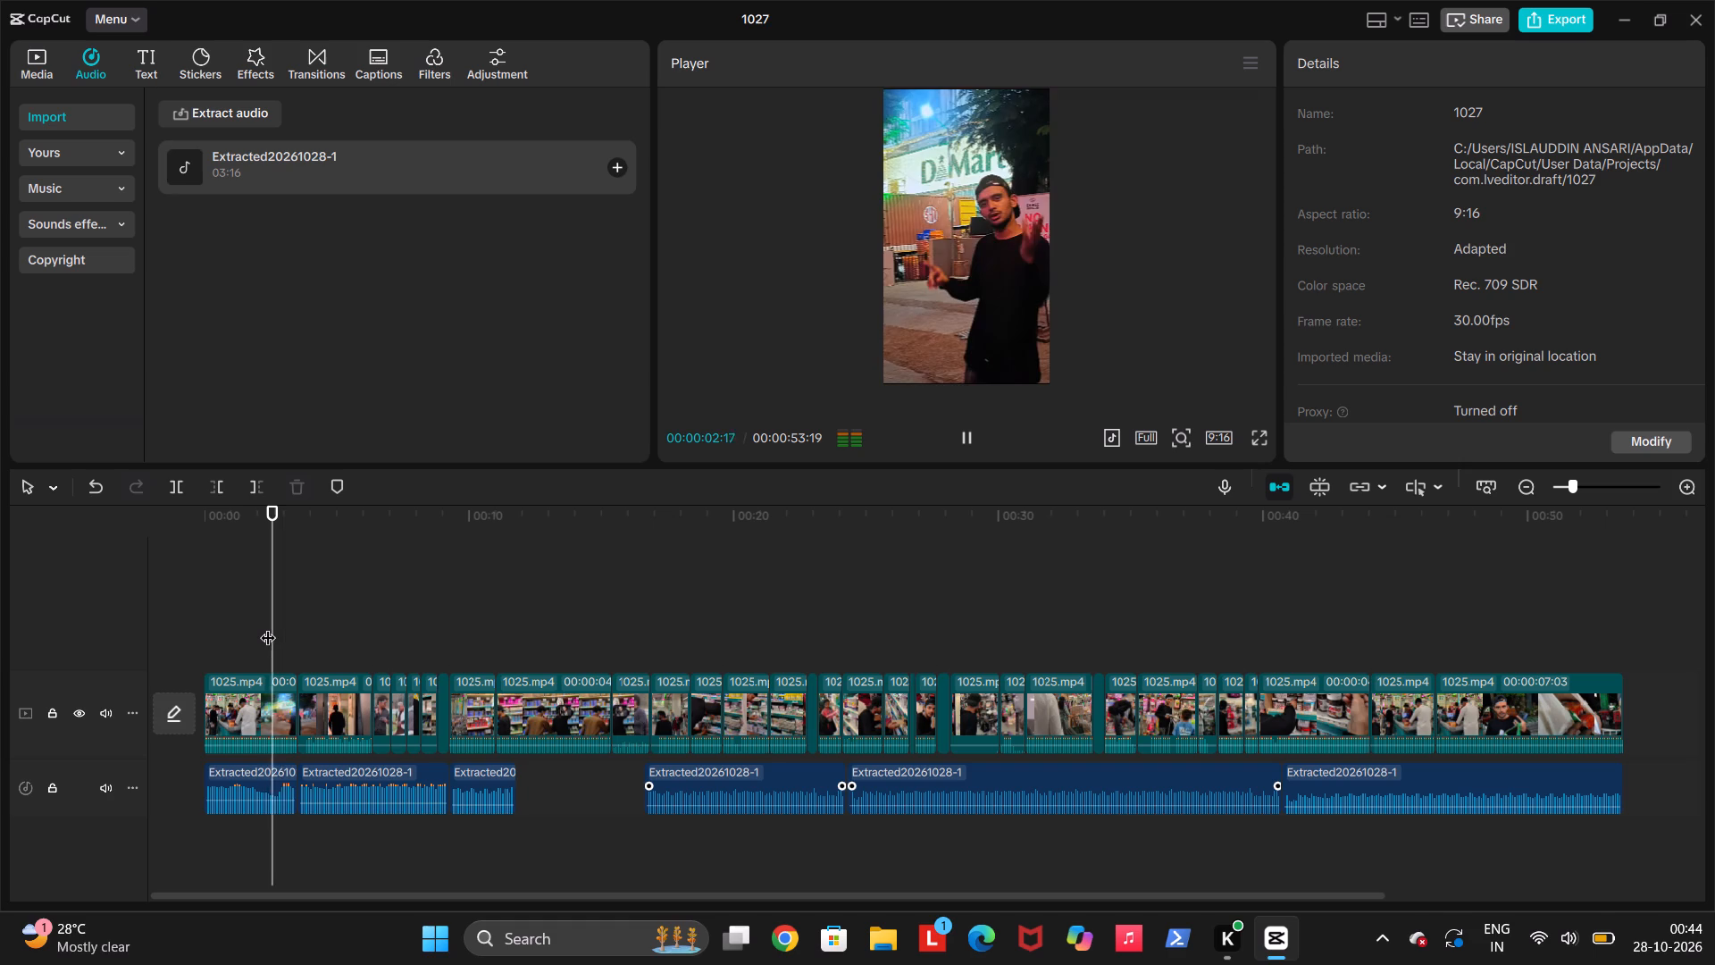
pyautogui.press('space')
pyautogui.click(240, 626)
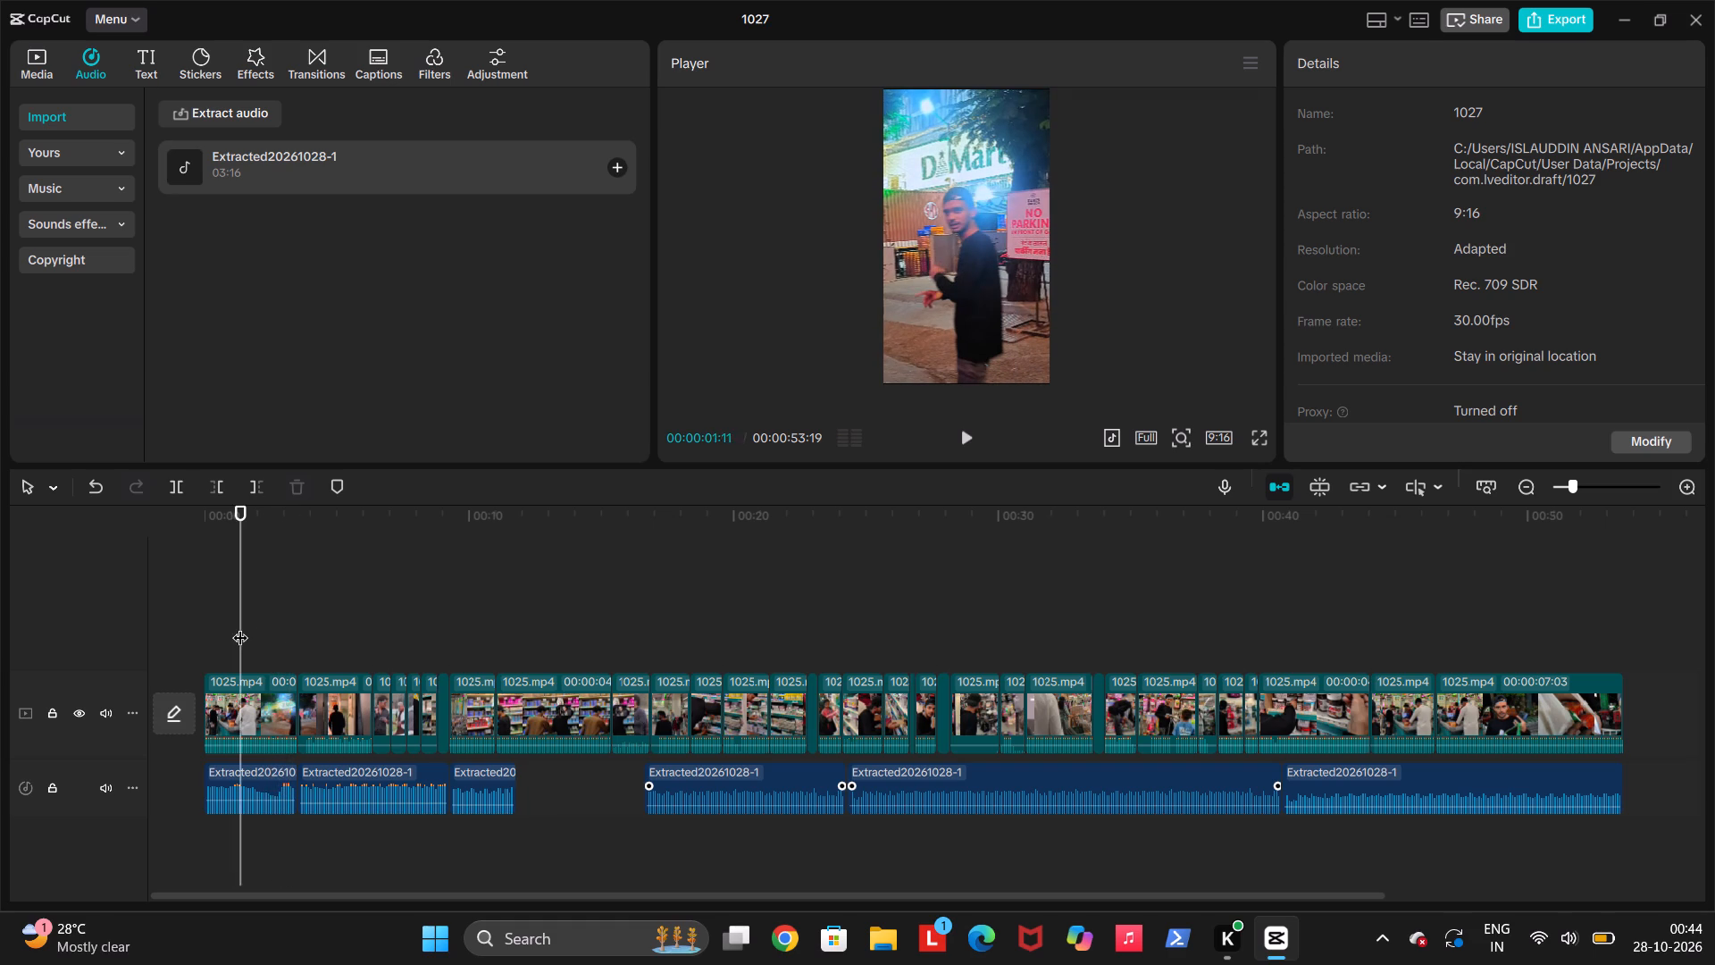
pyautogui.press('space')
pyautogui.click(207, 622)
pyautogui.press('space')
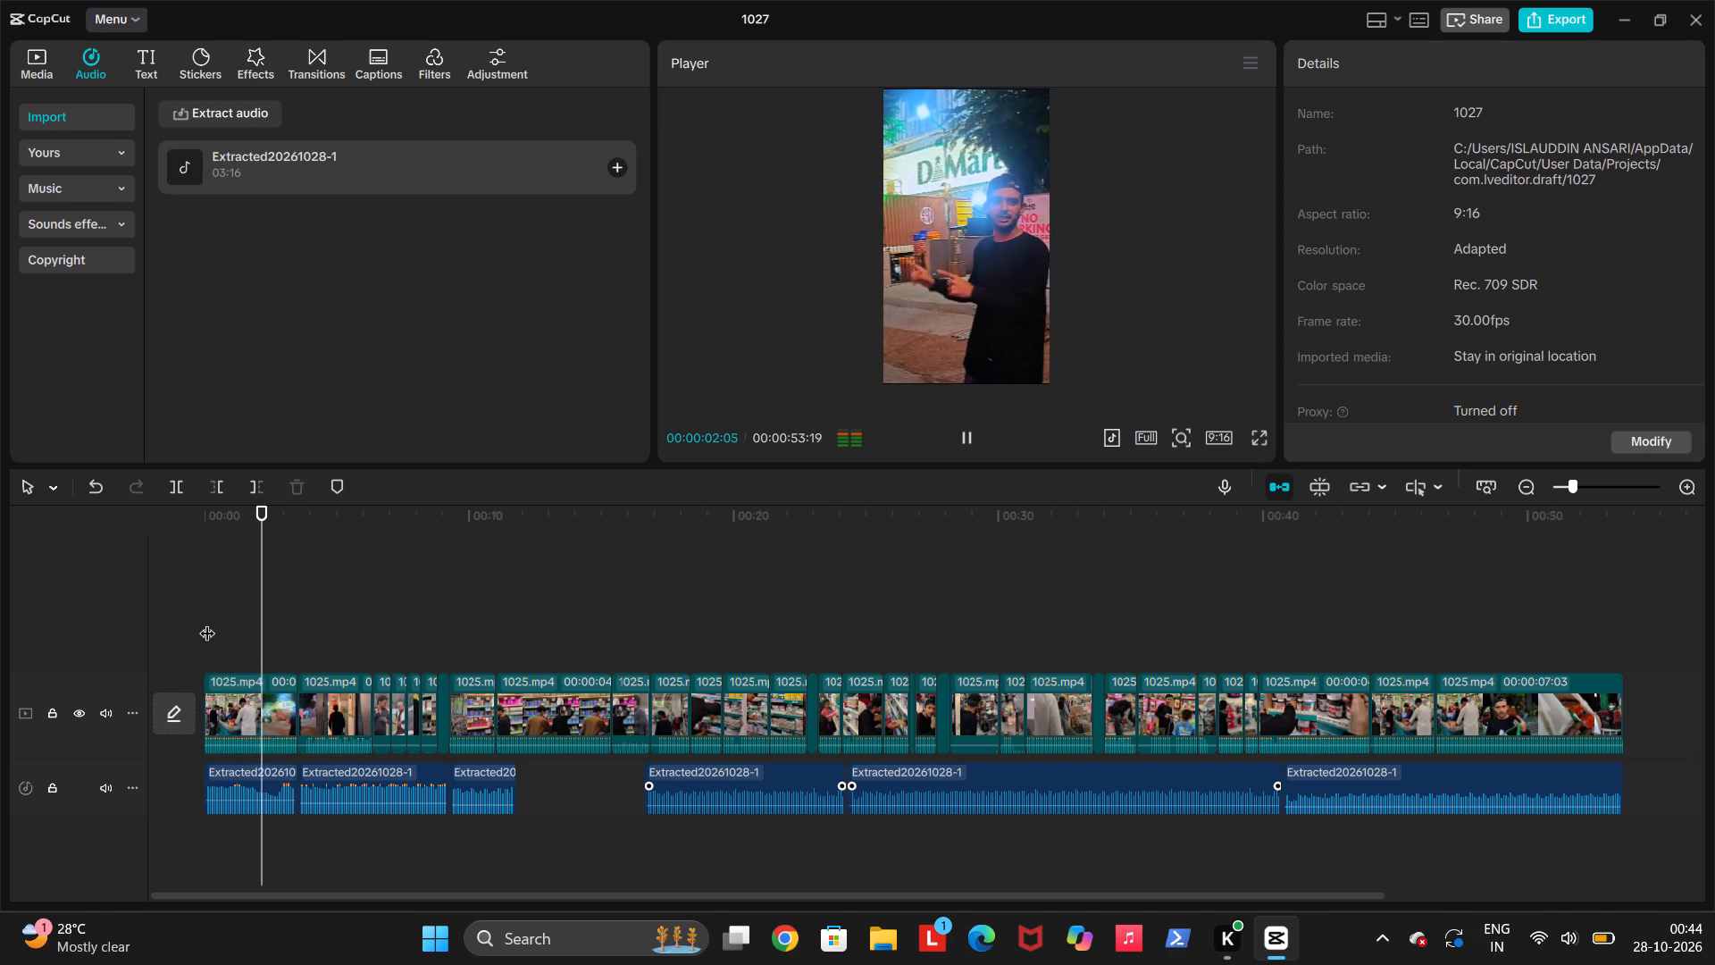
pyautogui.press('space')
pyautogui.press('space')
pyautogui.press('space')
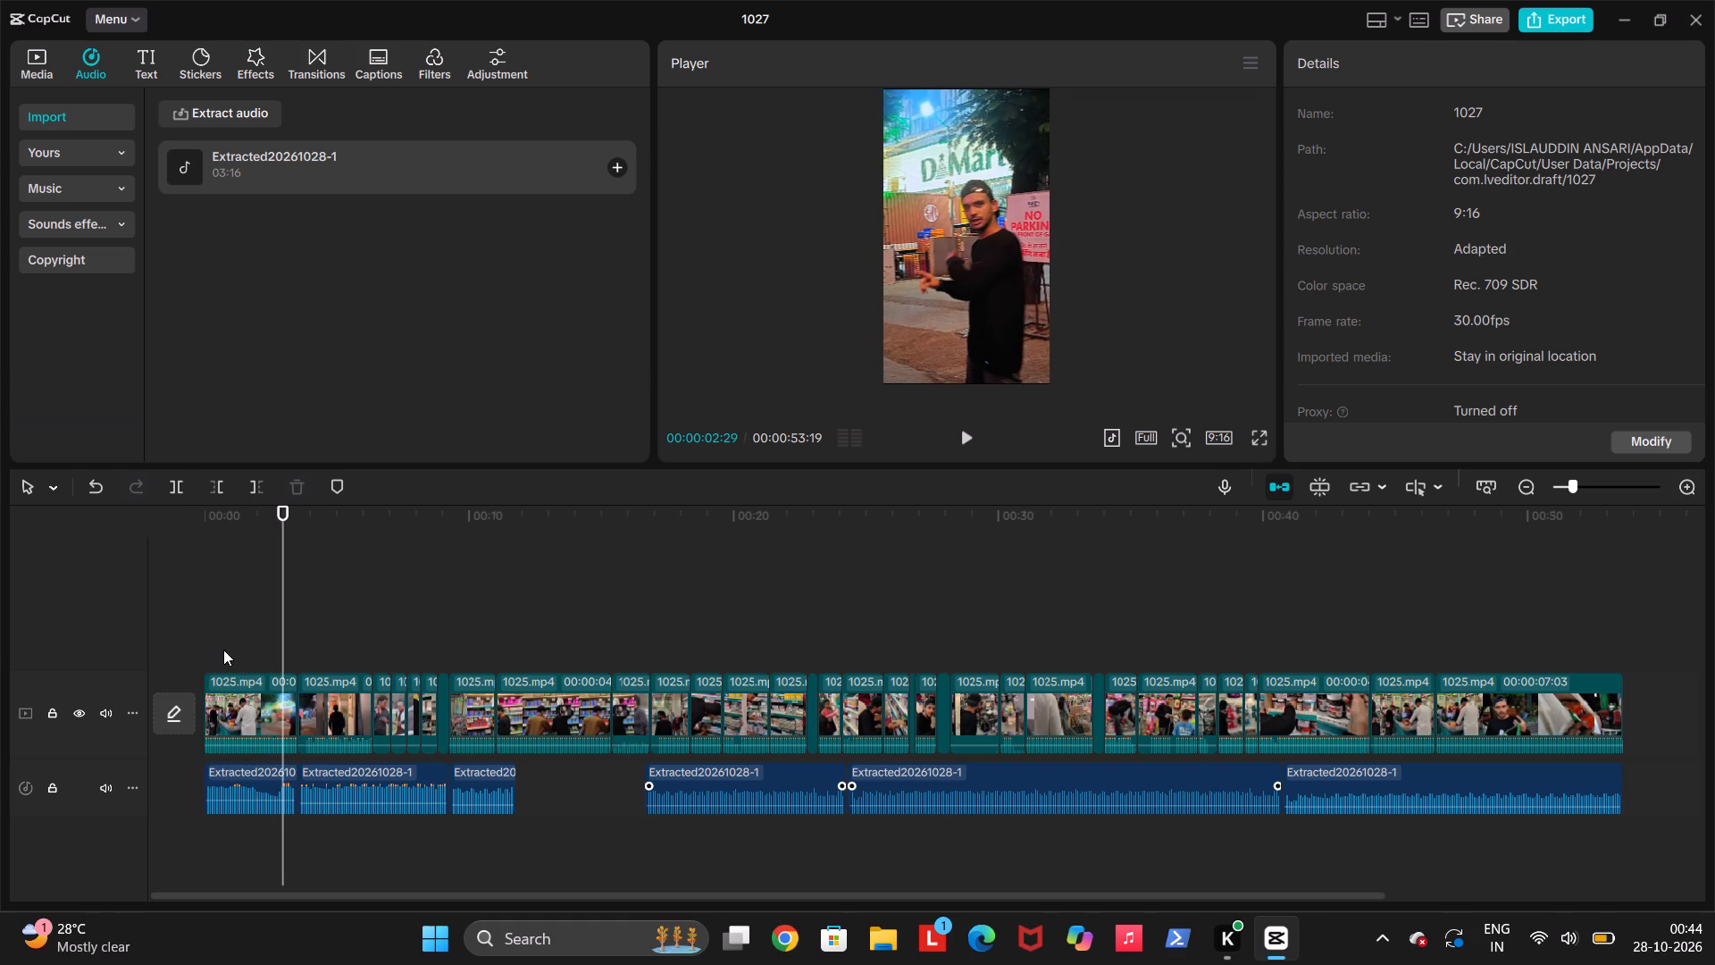
pyautogui.click(209, 652)
pyautogui.press('space')
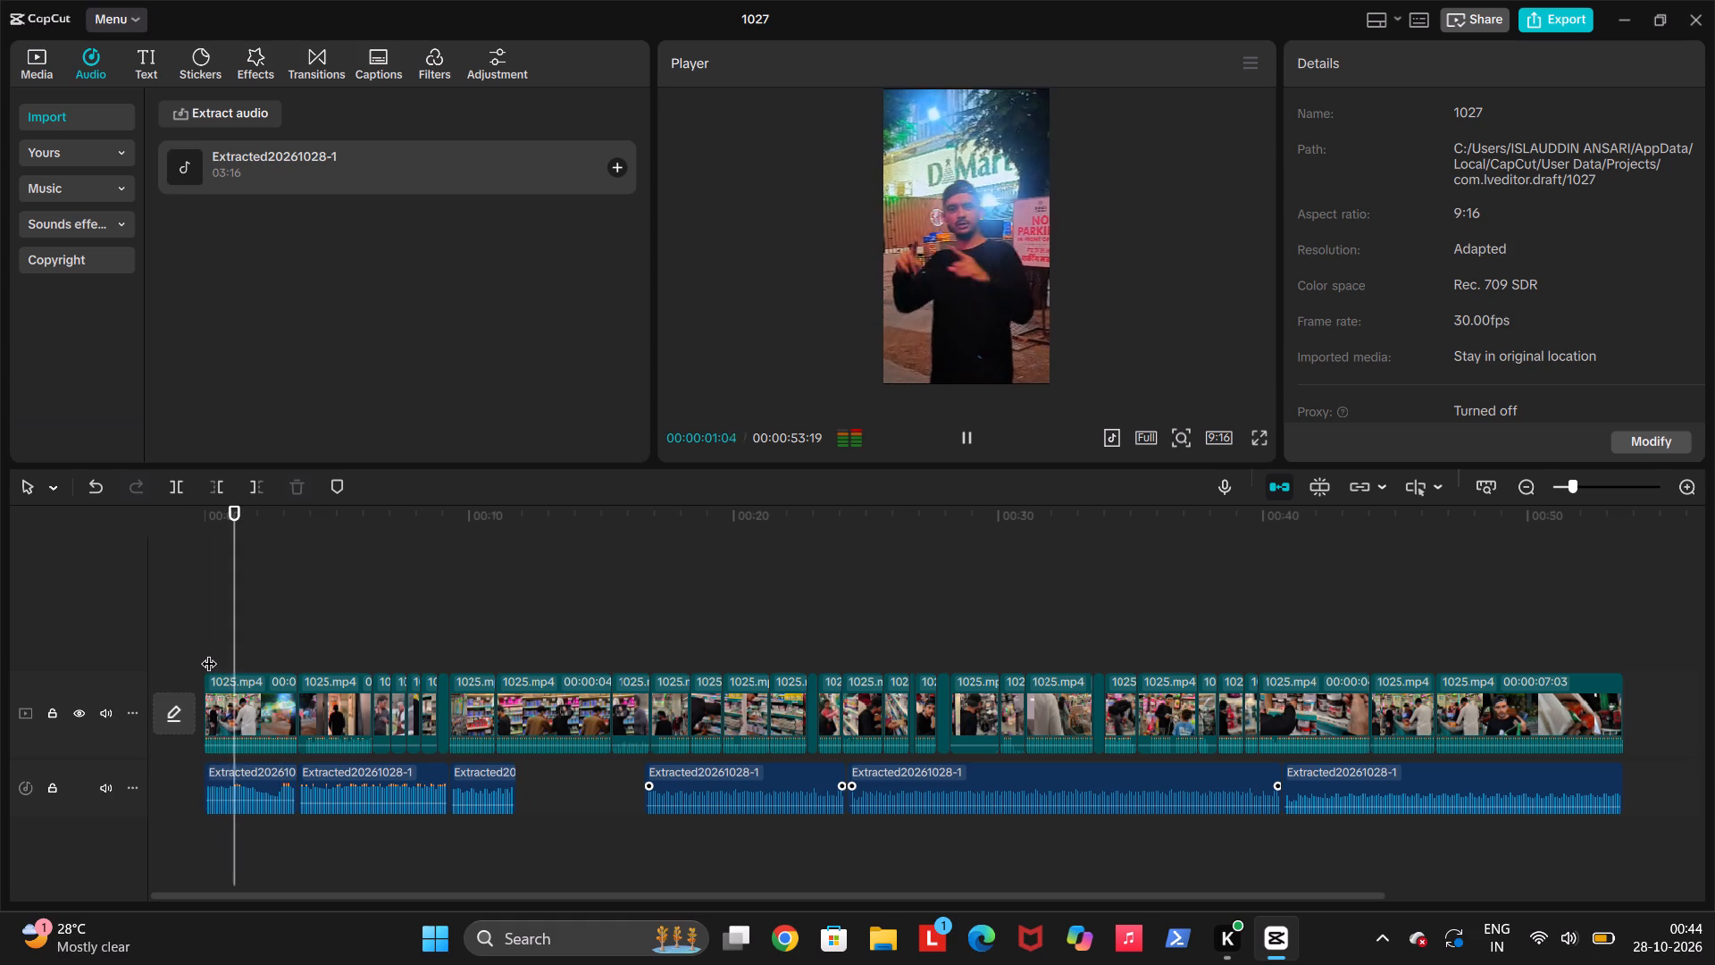
pyautogui.press('space')
pyautogui.press('space')
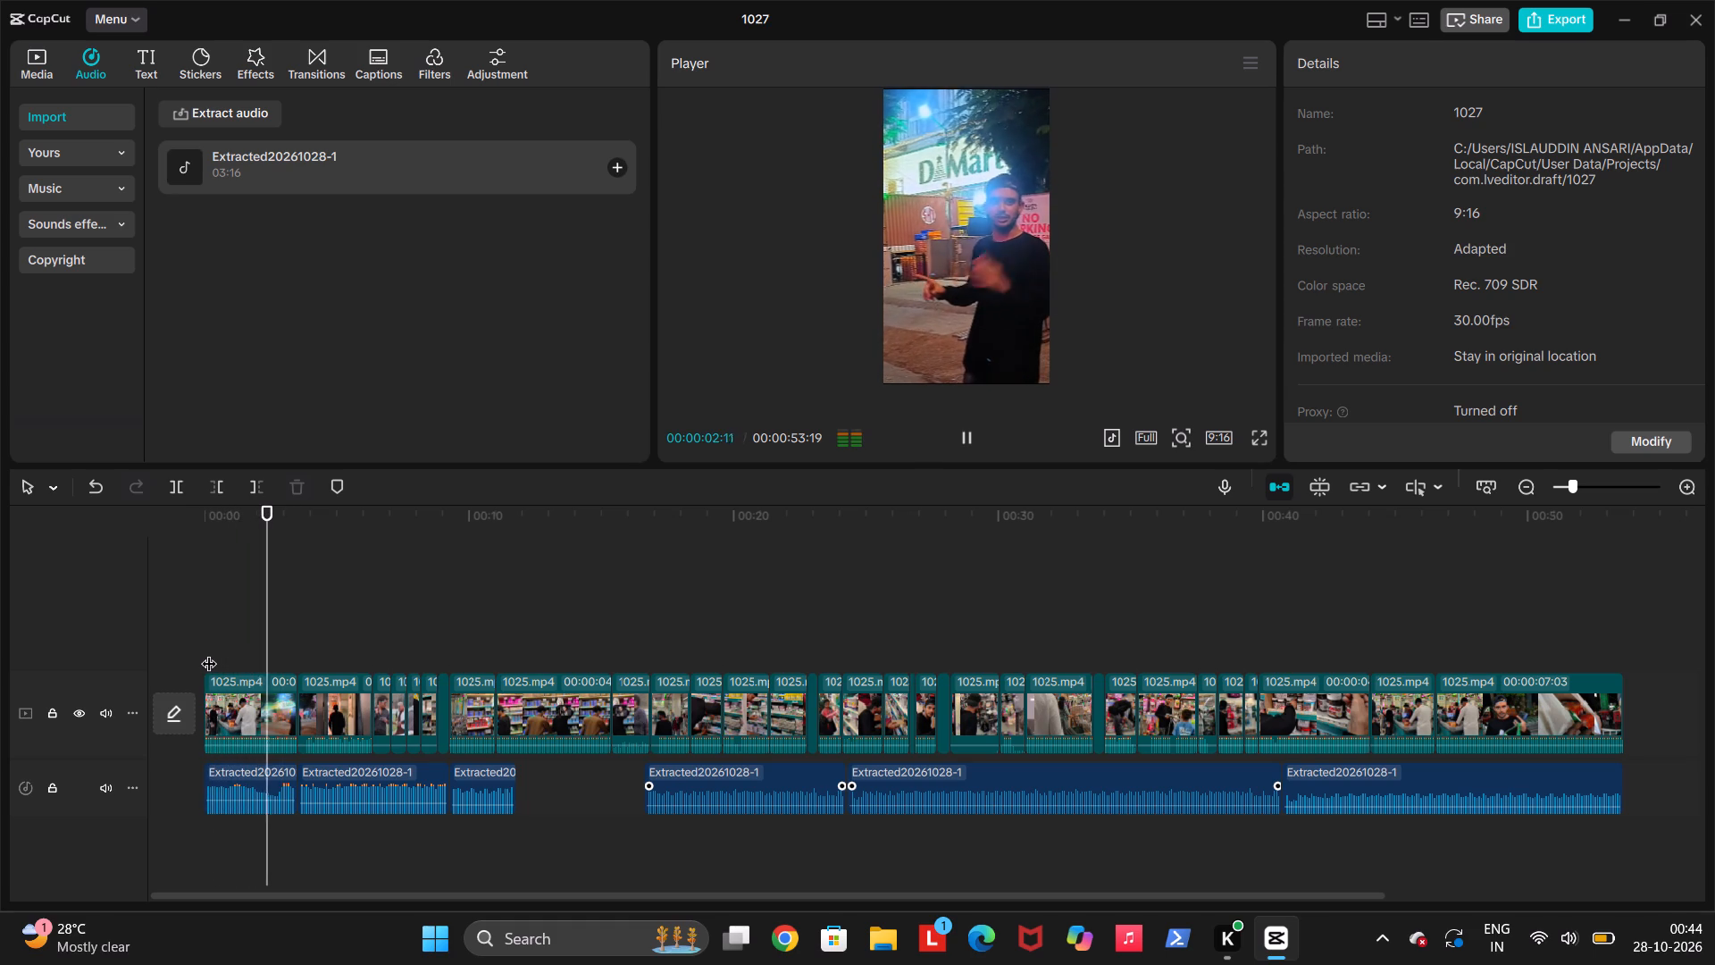
pyautogui.press('space')
pyautogui.press('space')
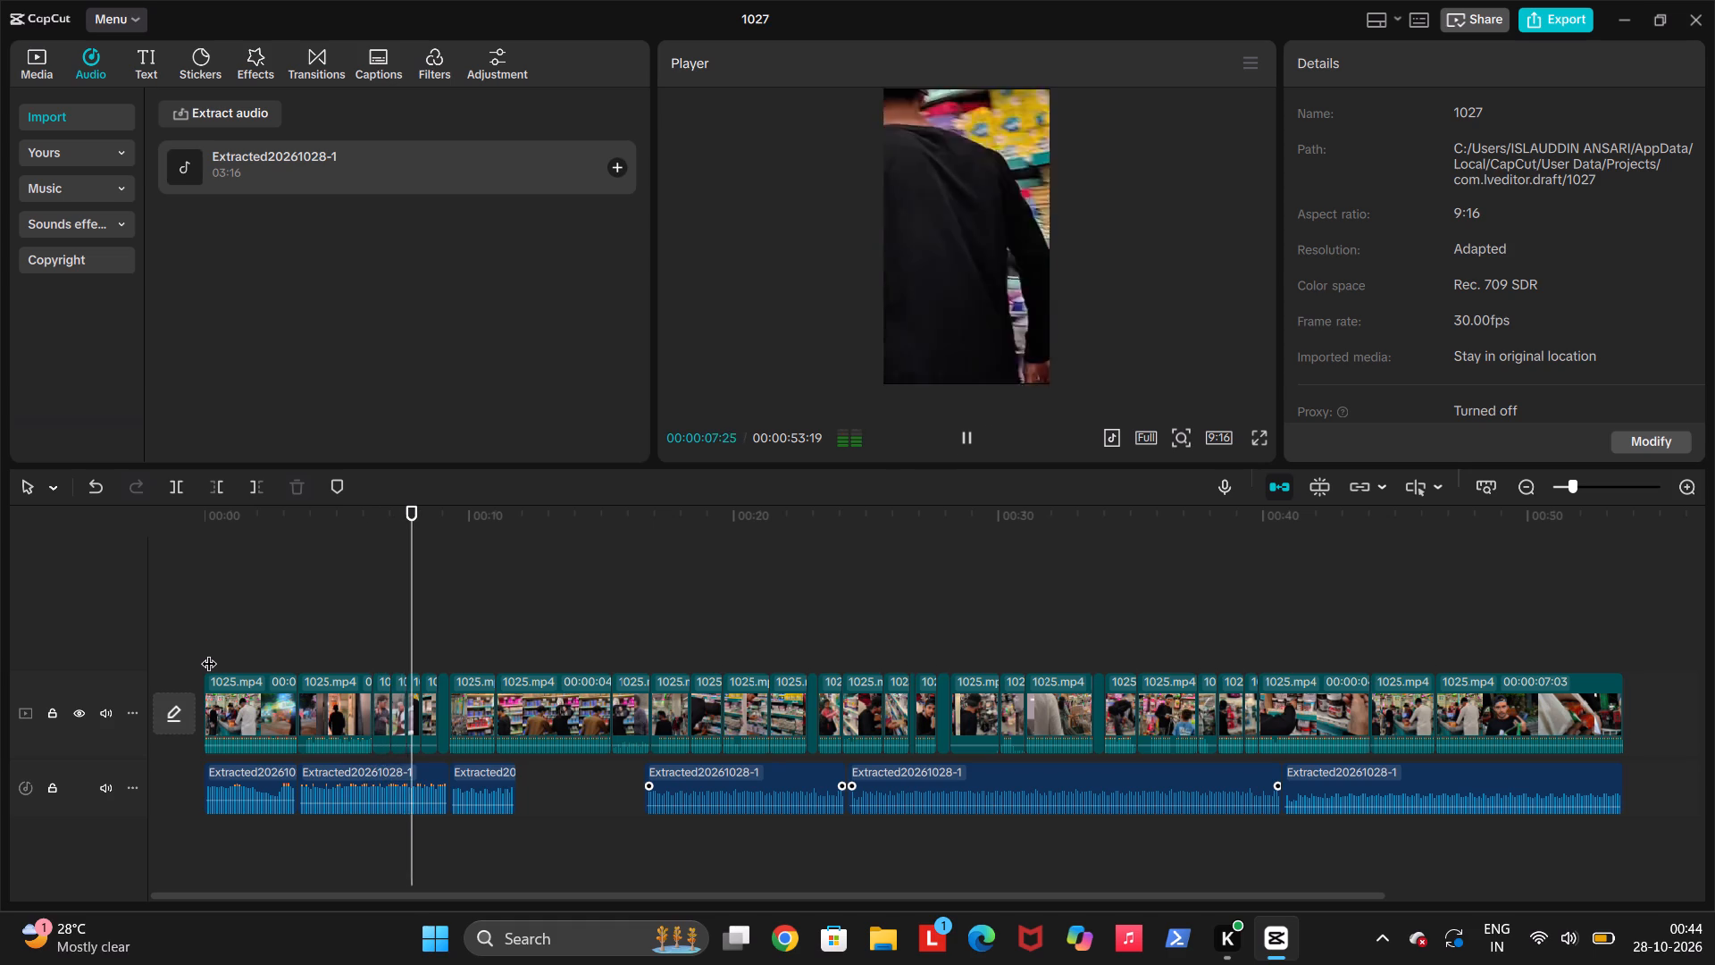
# Lower the volume of the short third music clip, near 00:00:10, to -9.9 dB during playback.
pyautogui.click(486, 806)
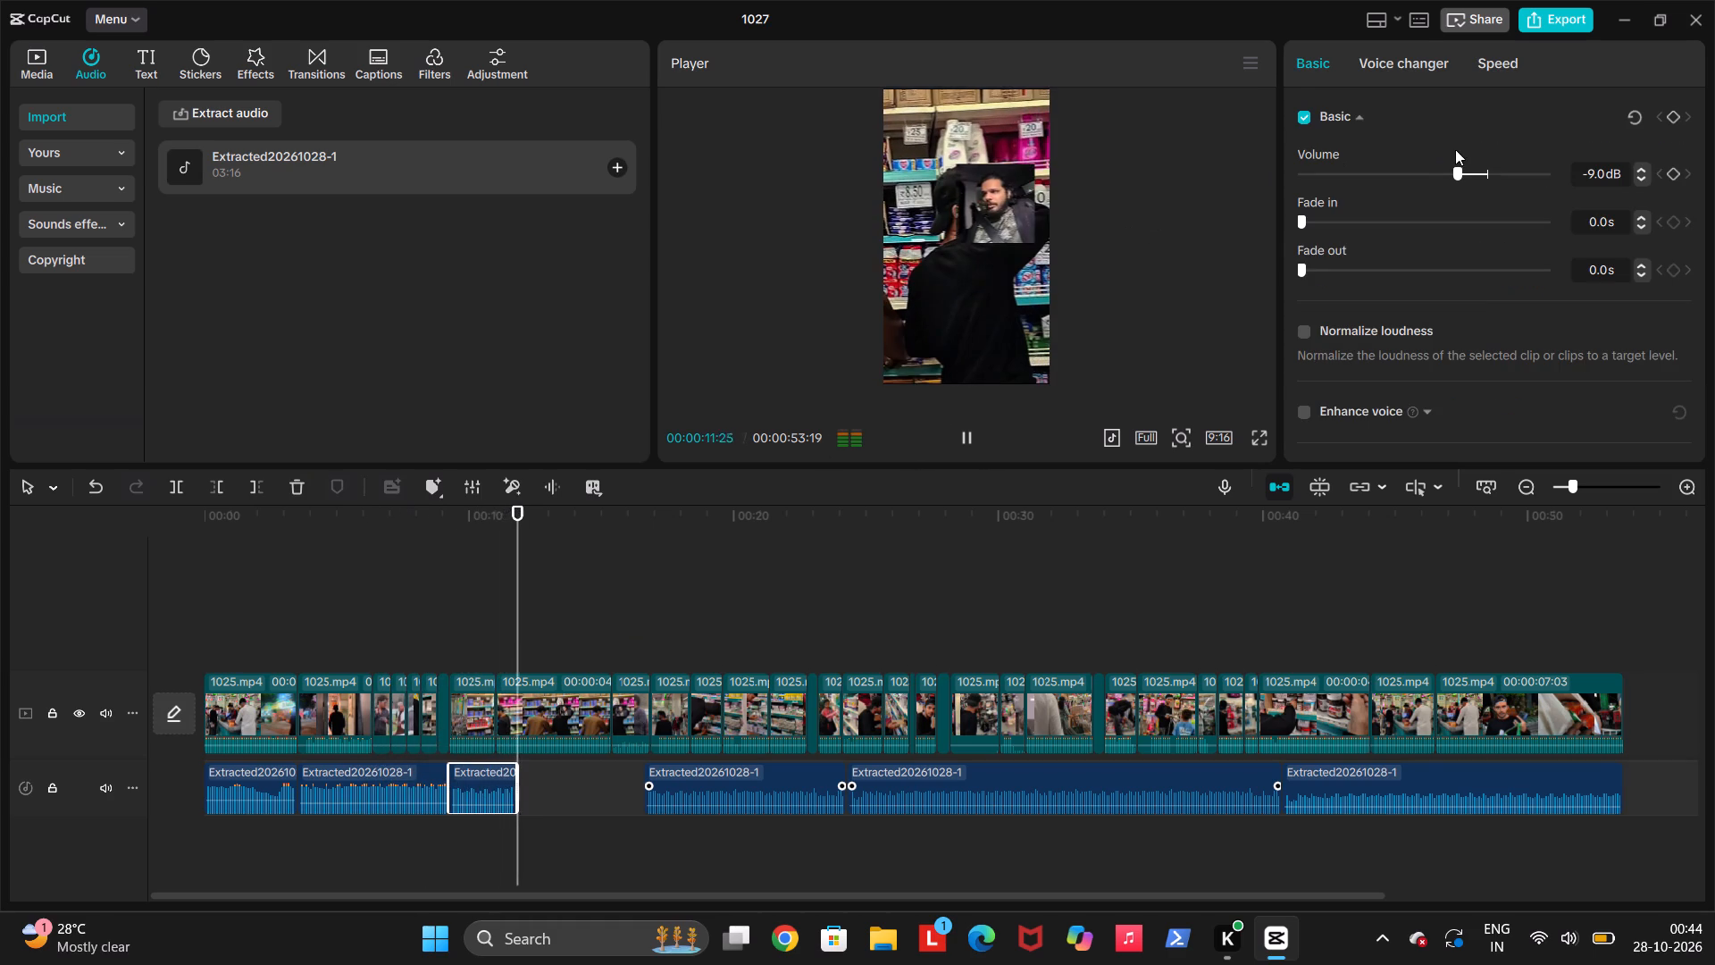
pyautogui.click(1451, 170)
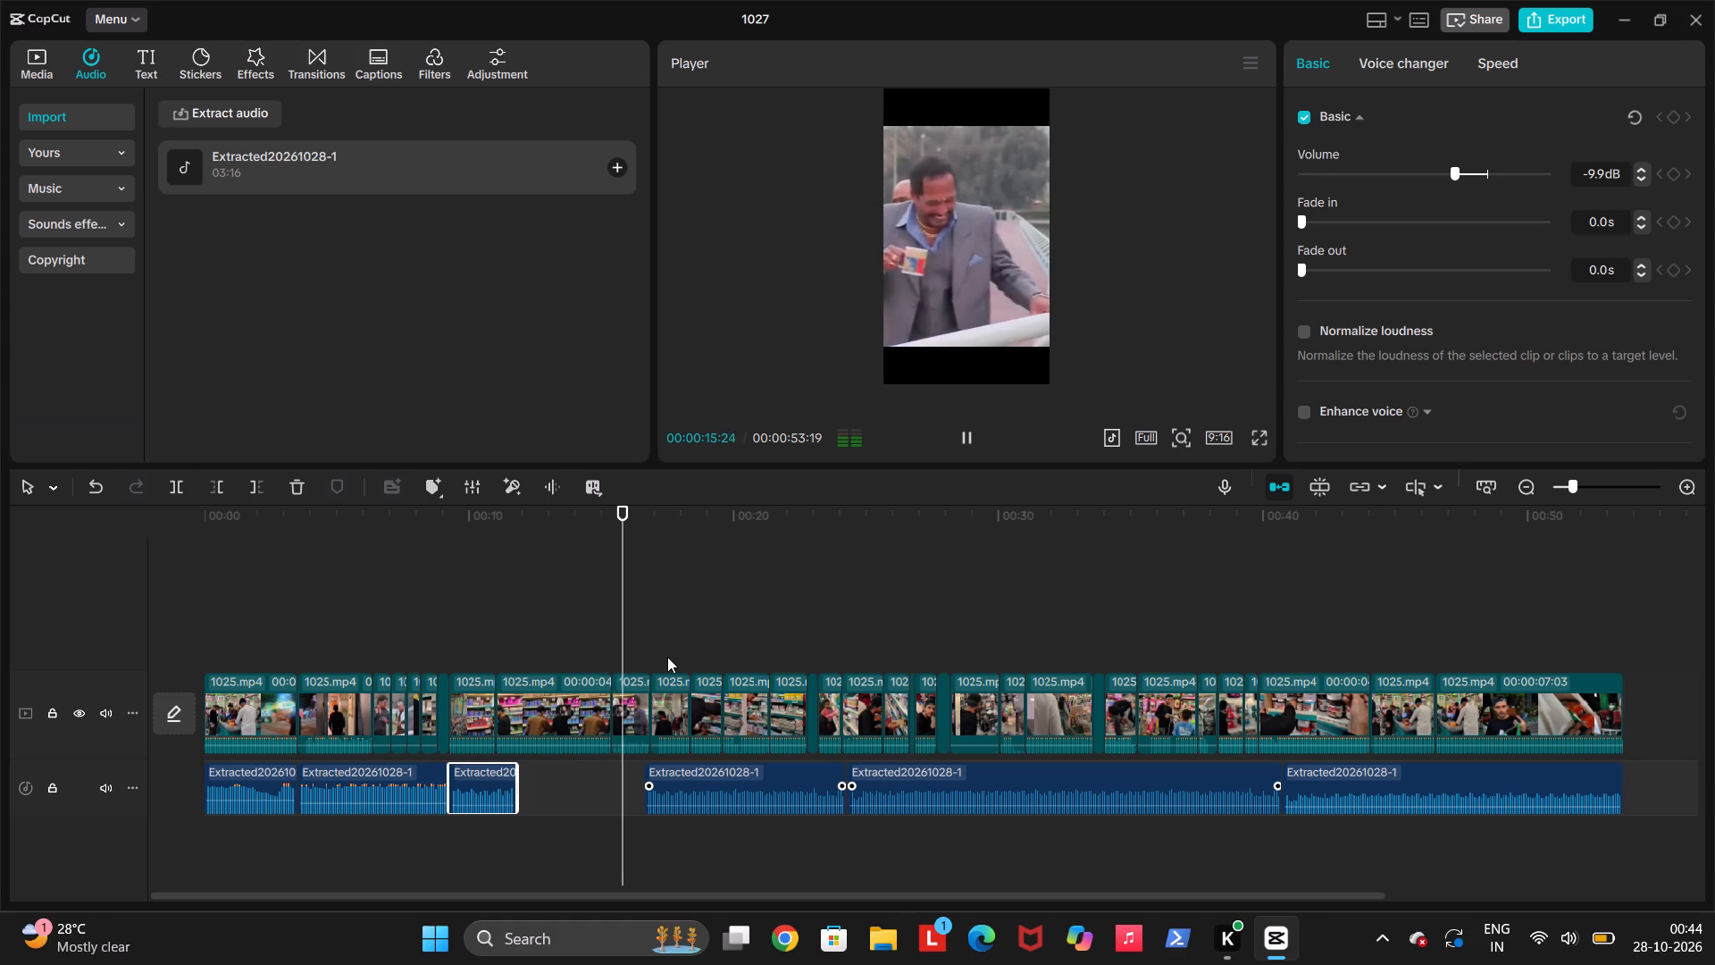
# Lower the volume of the fourth music clip, which follows the gap in the music, to -11.6 dB.
pyautogui.click(696, 782)
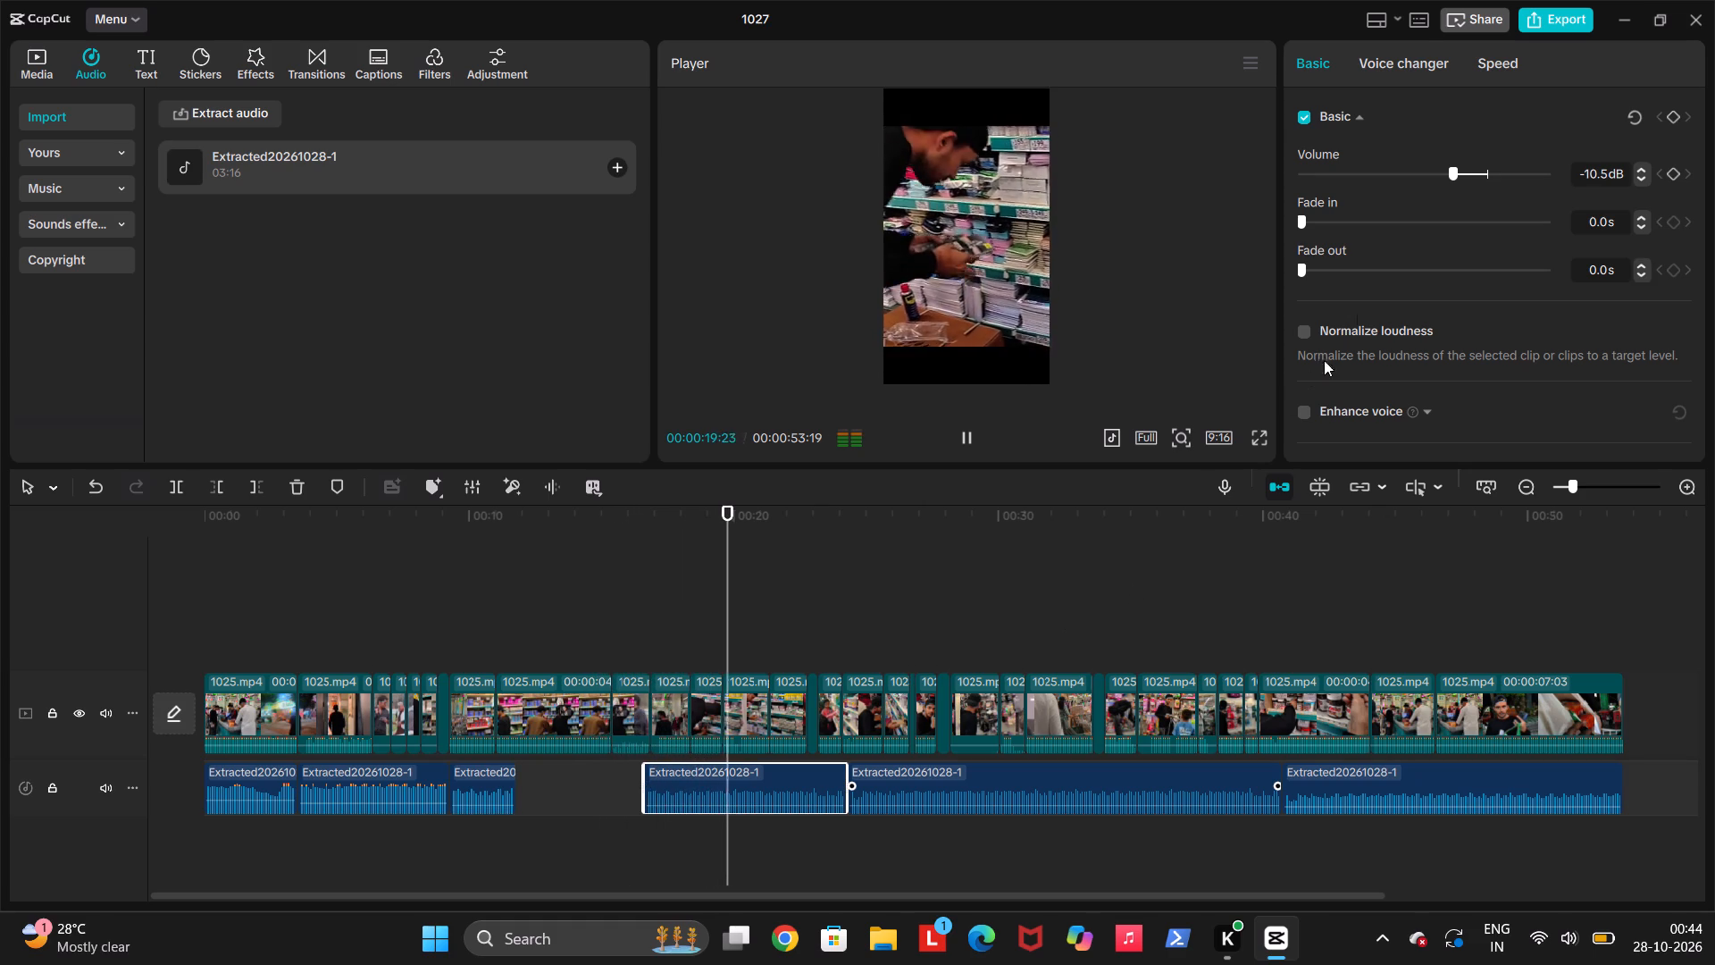
pyautogui.click(1441, 173)
pyautogui.click(1445, 171)
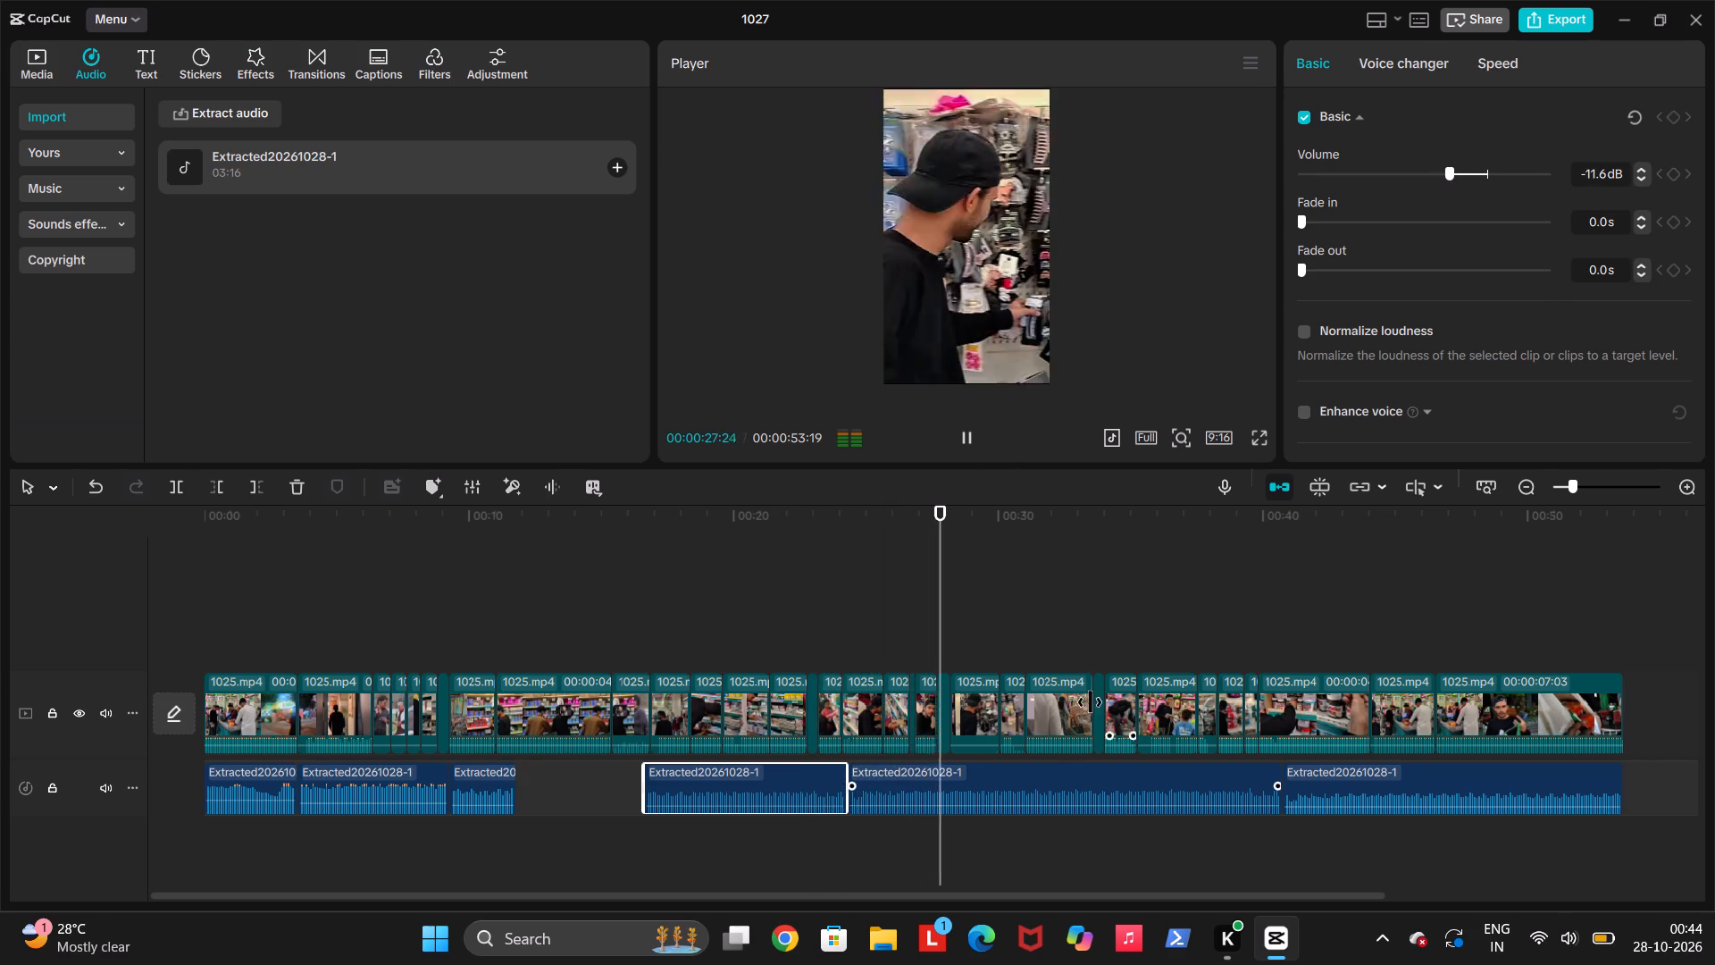
# Listen on through the fifth music clip, and set the last music clip's volume to -11.1 dB.
pyautogui.click(1043, 773)
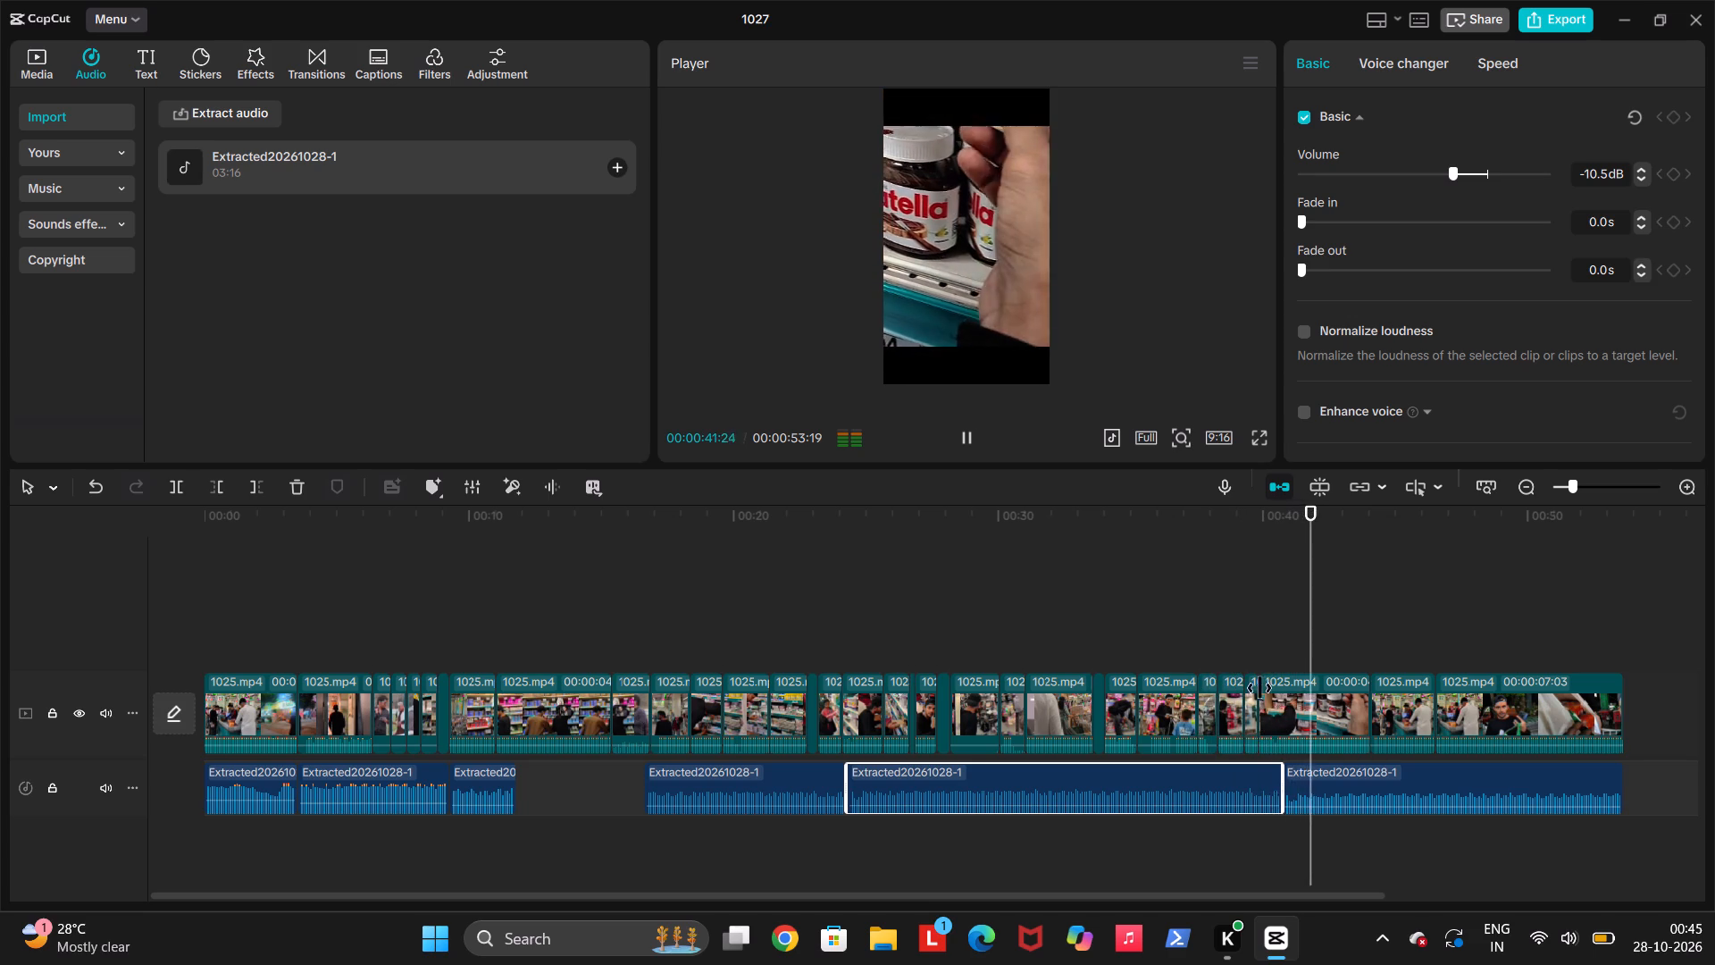
pyautogui.click(1358, 767)
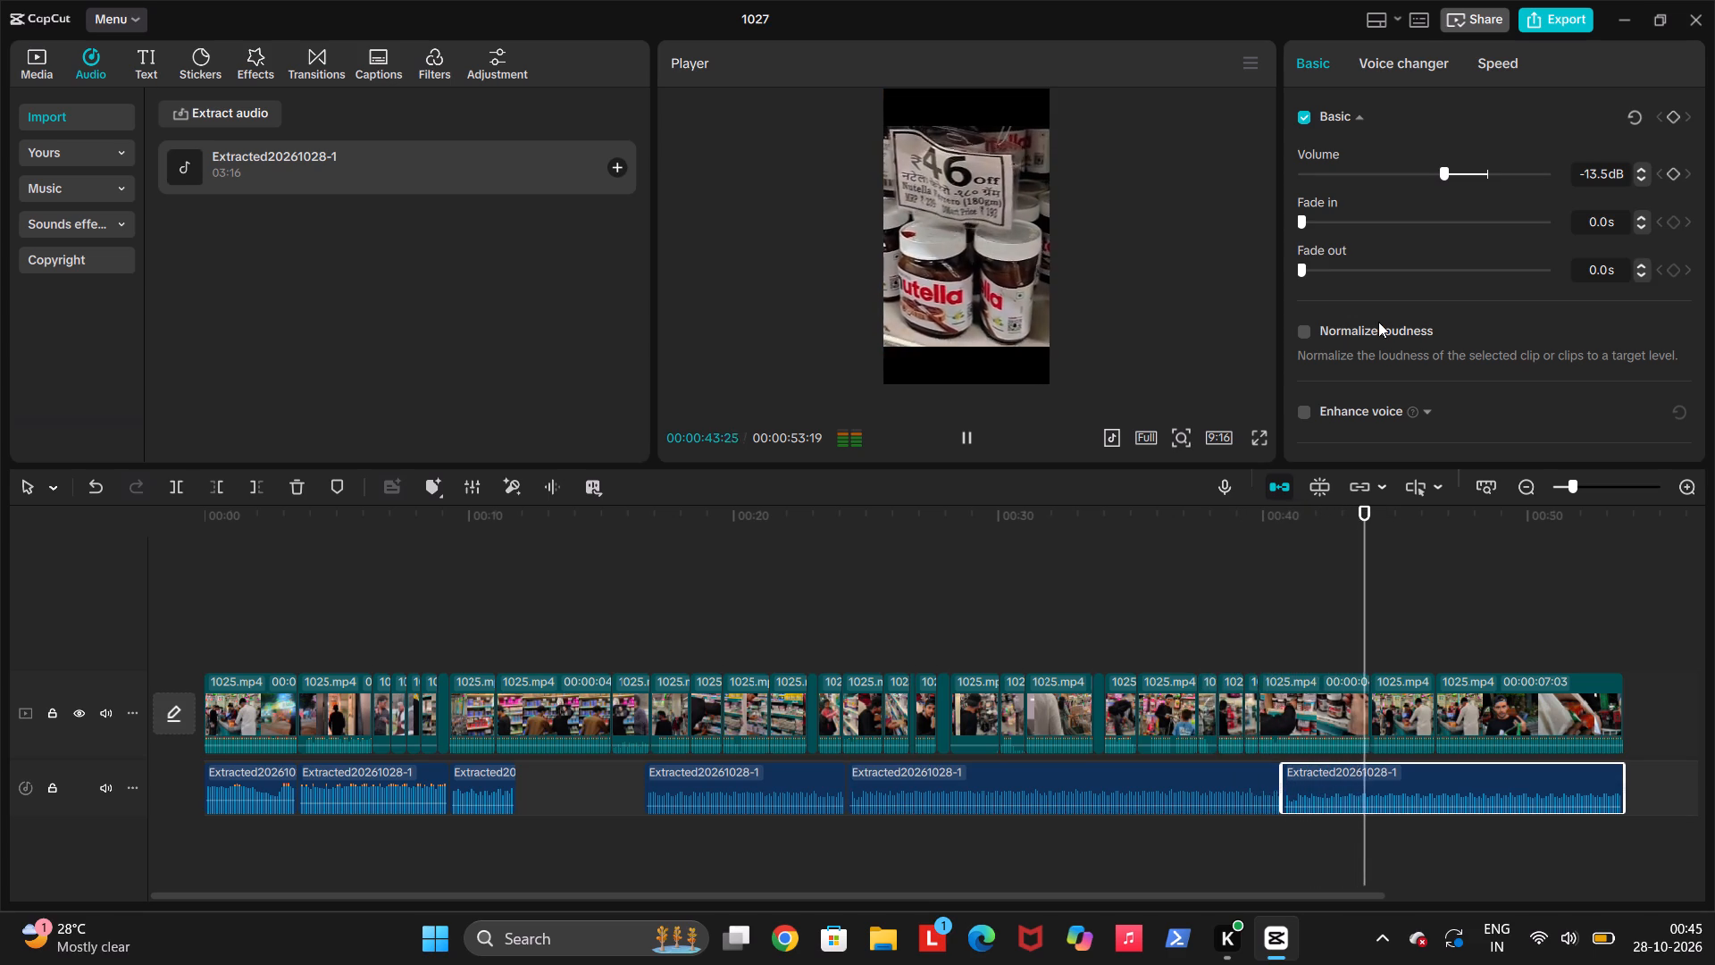
pyautogui.click(1447, 172)
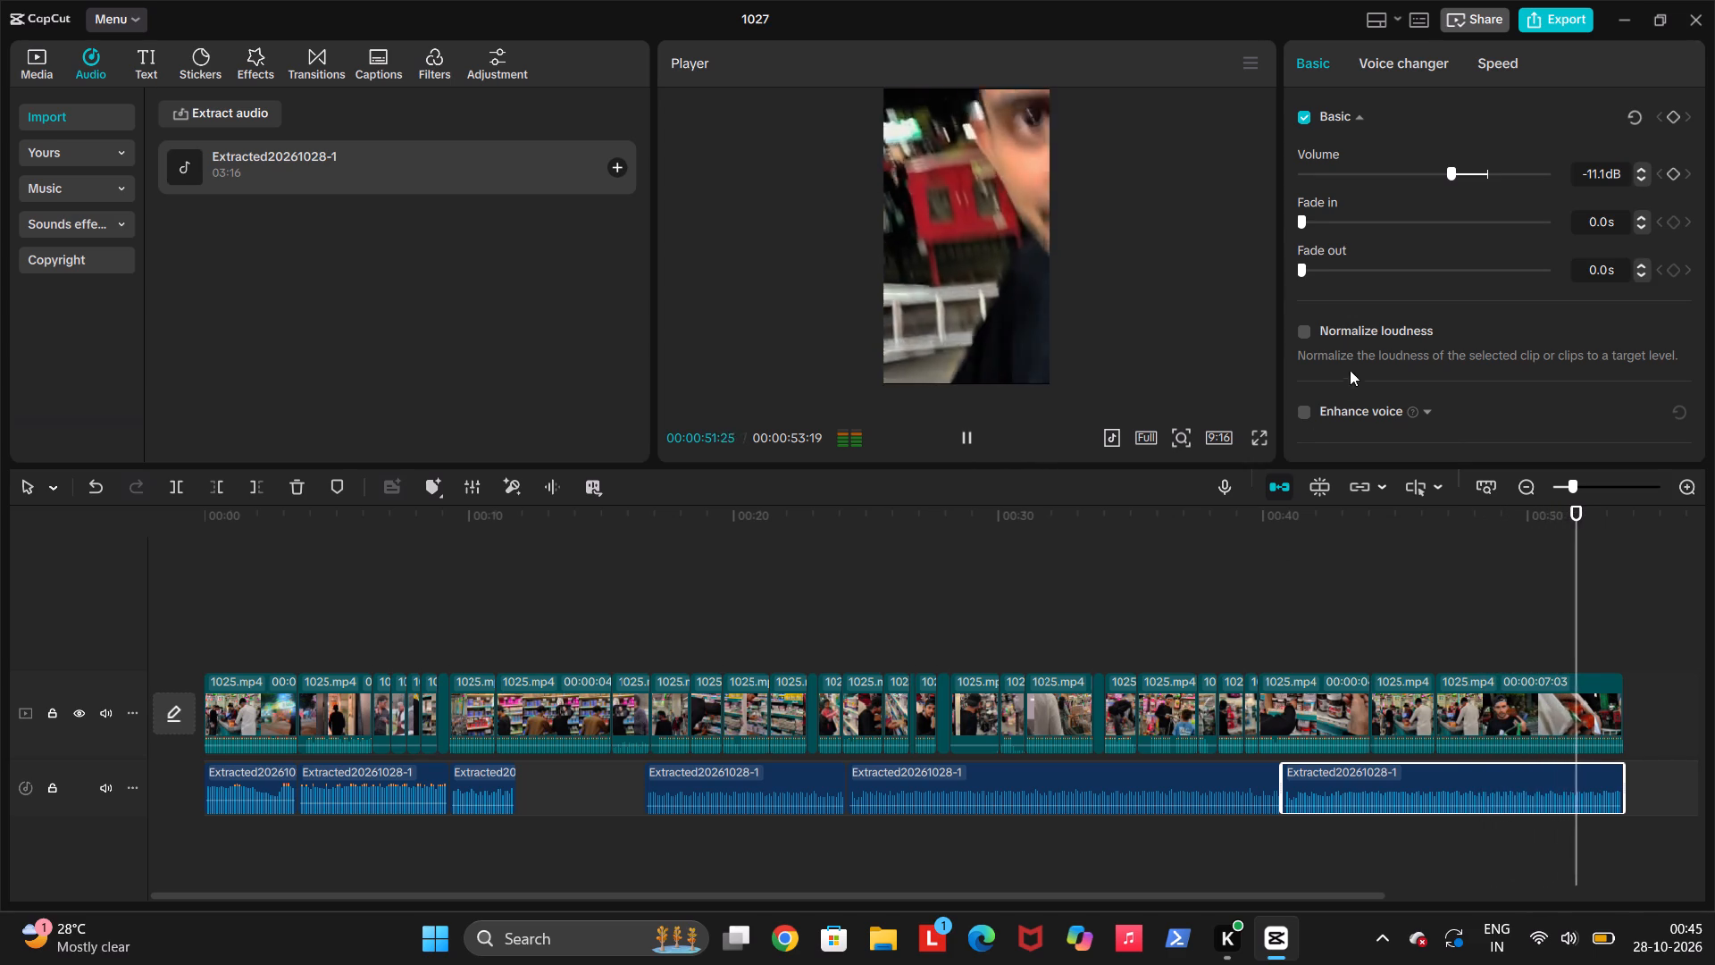
# Preview the whole edit in full screen from start to finish, then return to the editing view.
pyautogui.click(1268, 435)
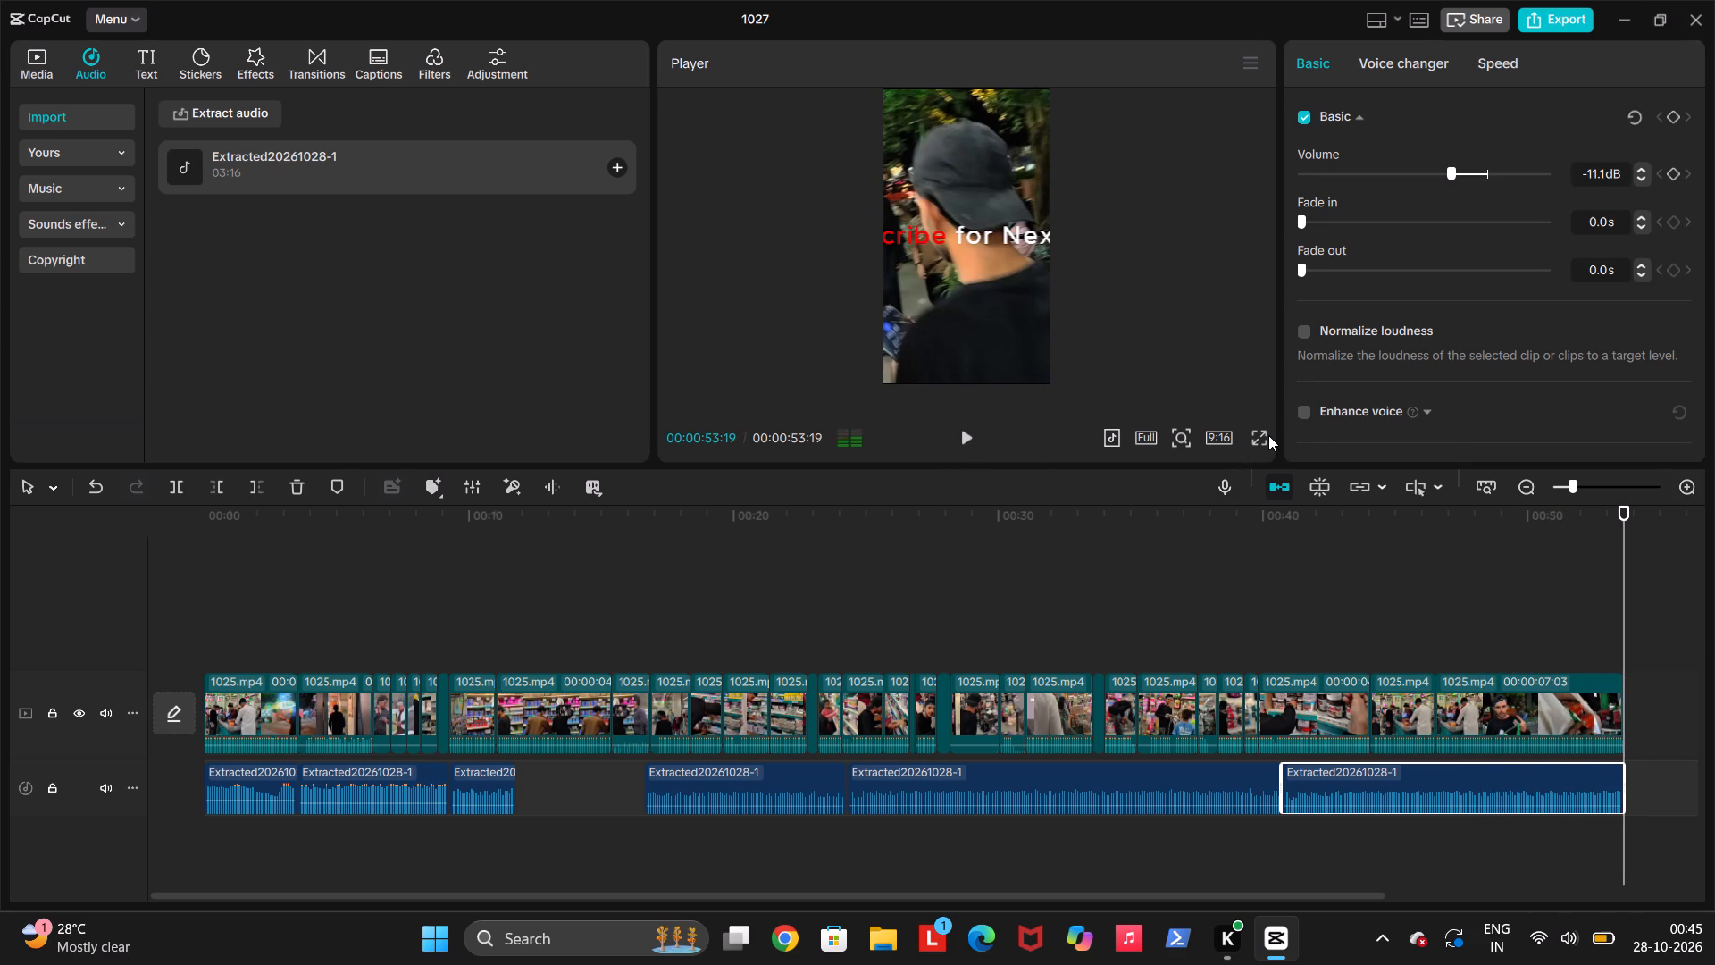
pyautogui.click(1268, 435)
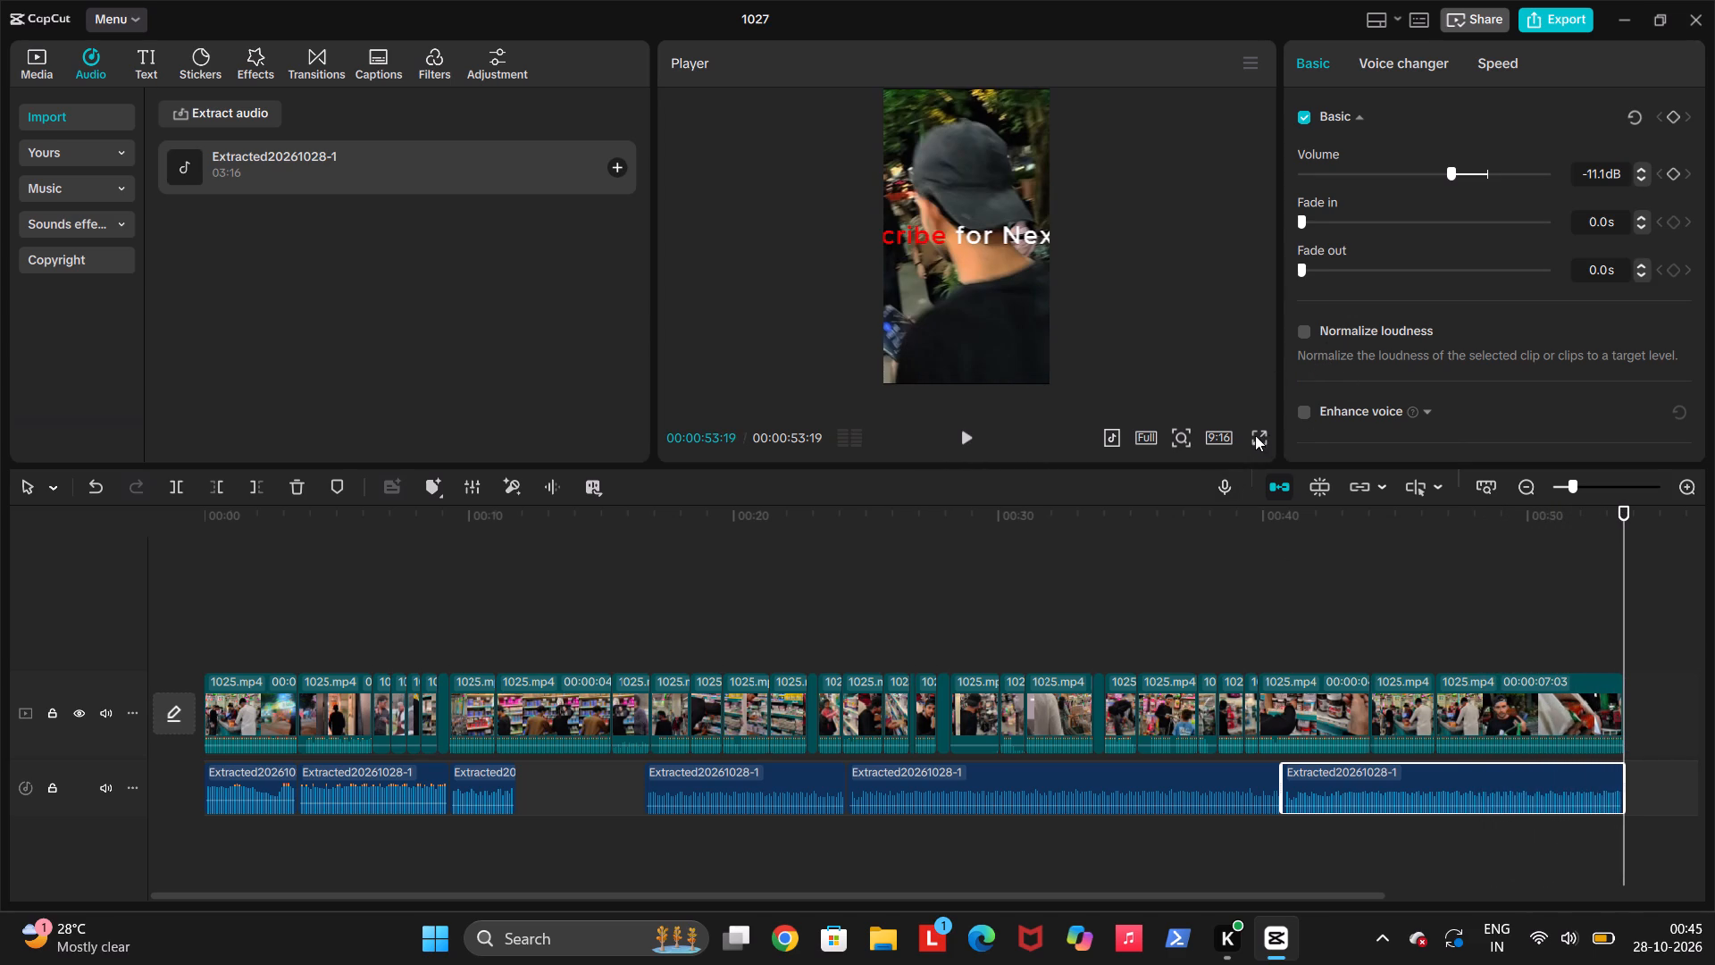
pyautogui.click(1255, 435)
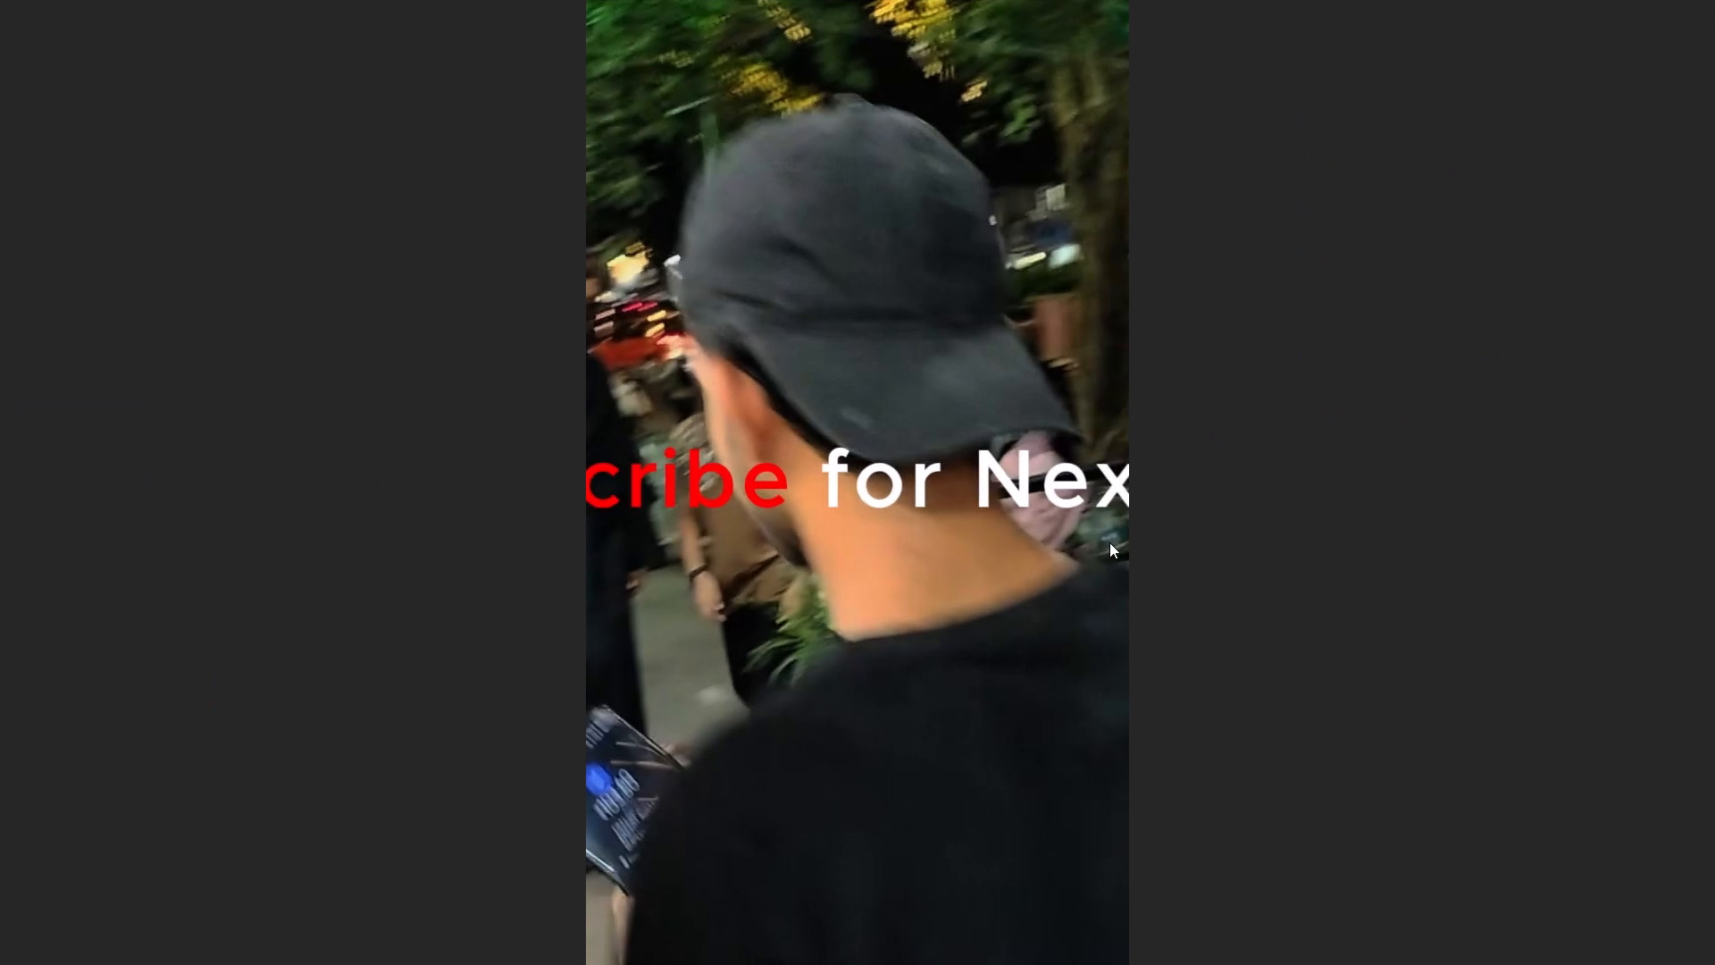
pyautogui.press('Return')
pyautogui.click(1028, 534)
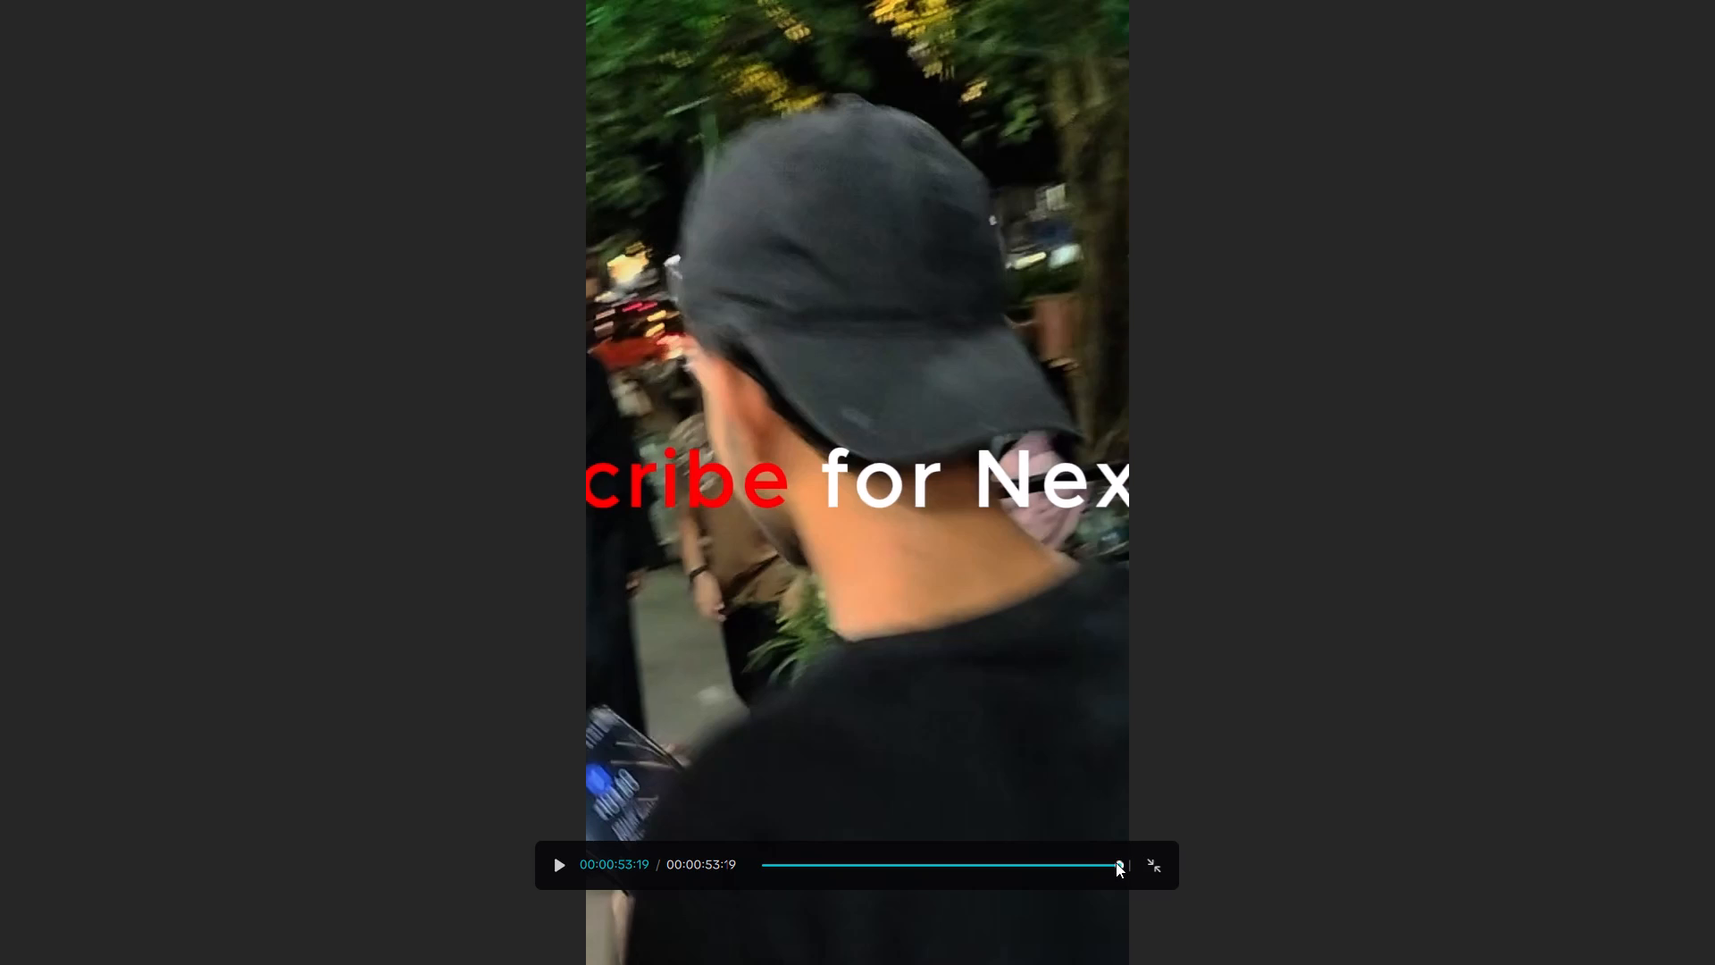
pyautogui.click(1148, 862)
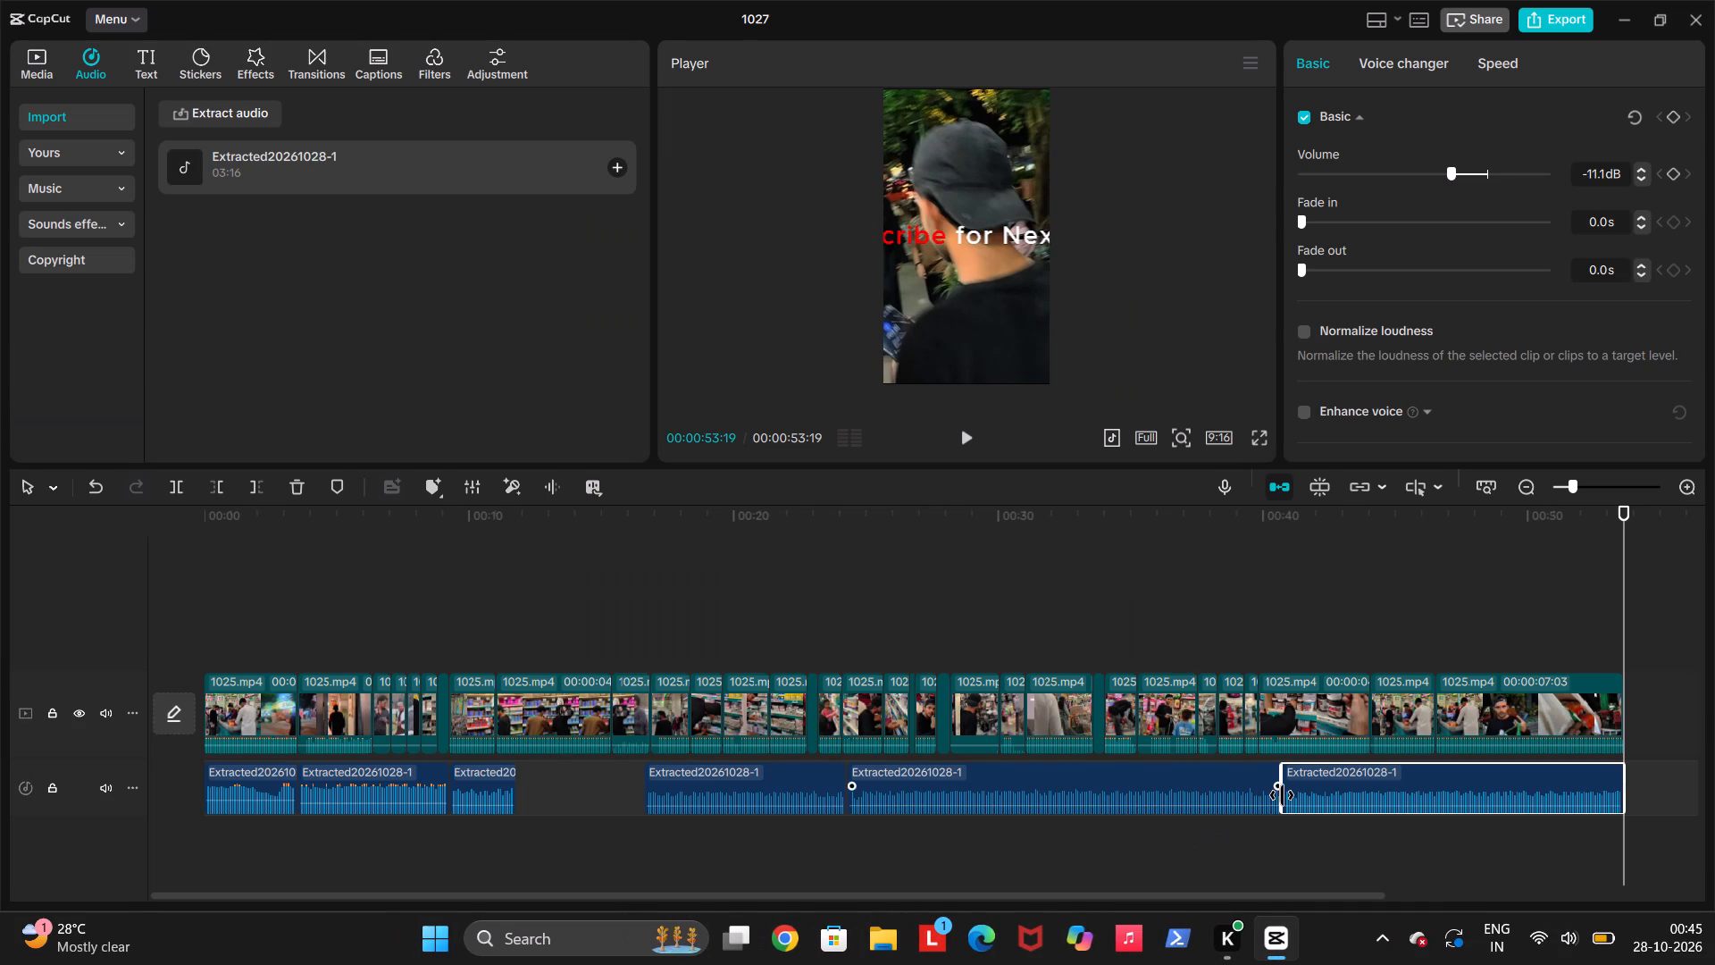
pyautogui.click(1261, 438)
pyautogui.press('space')
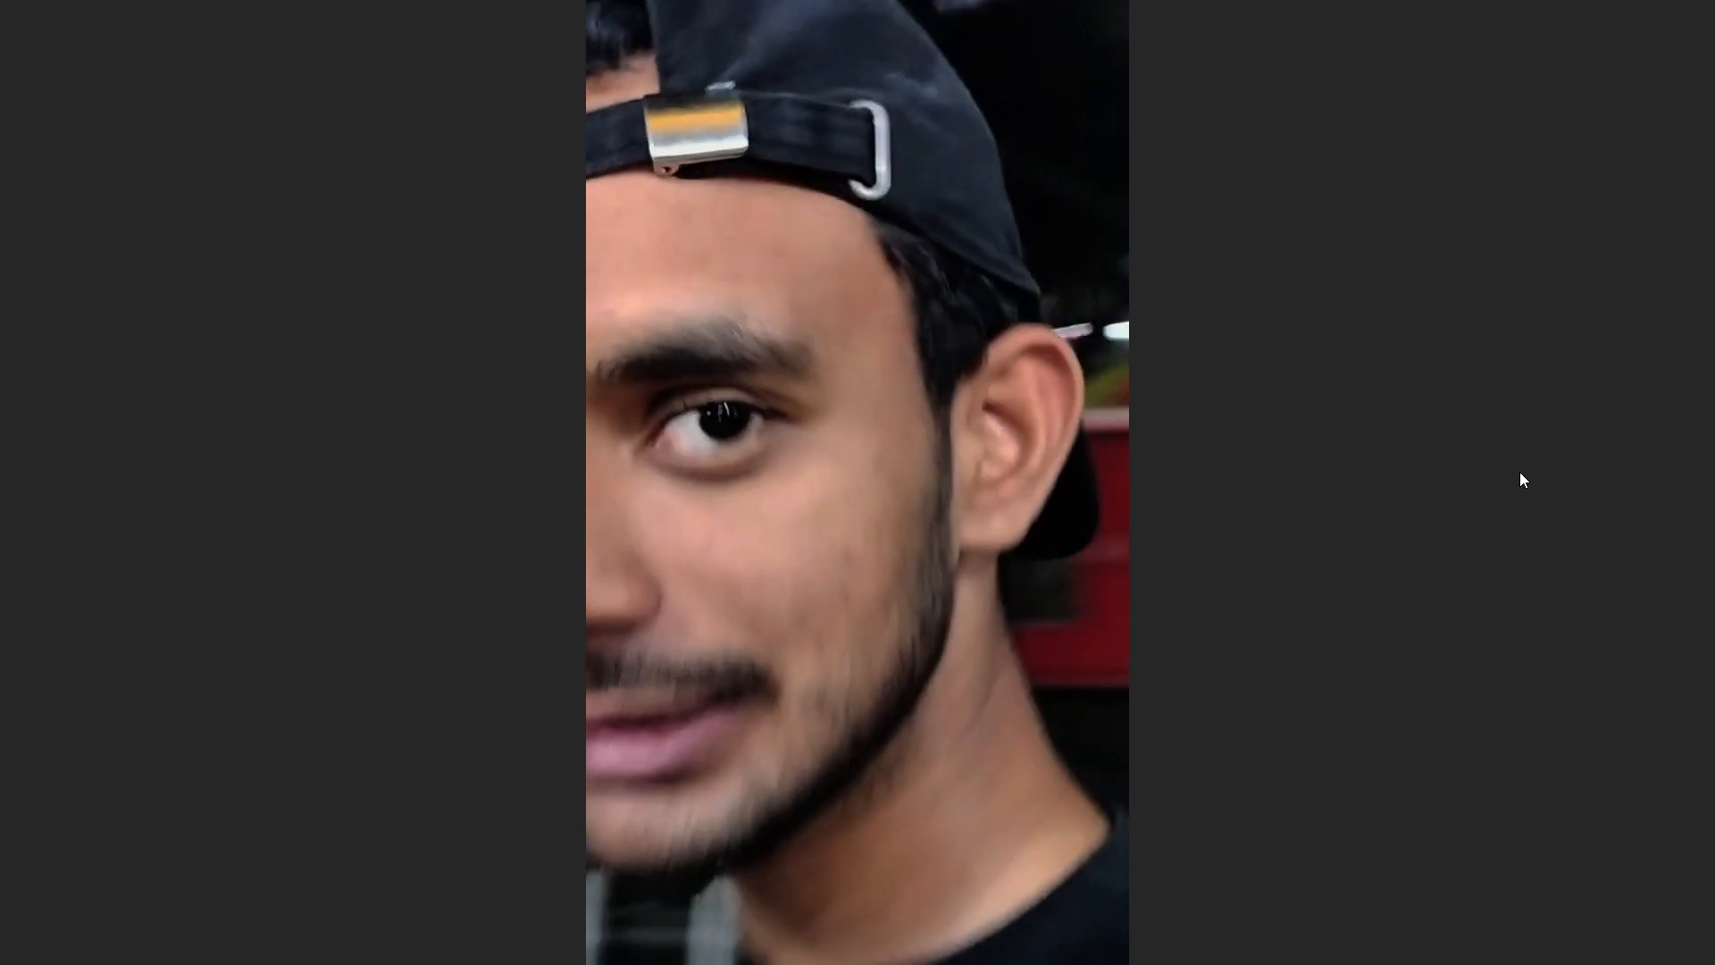
pyautogui.press('Escape')
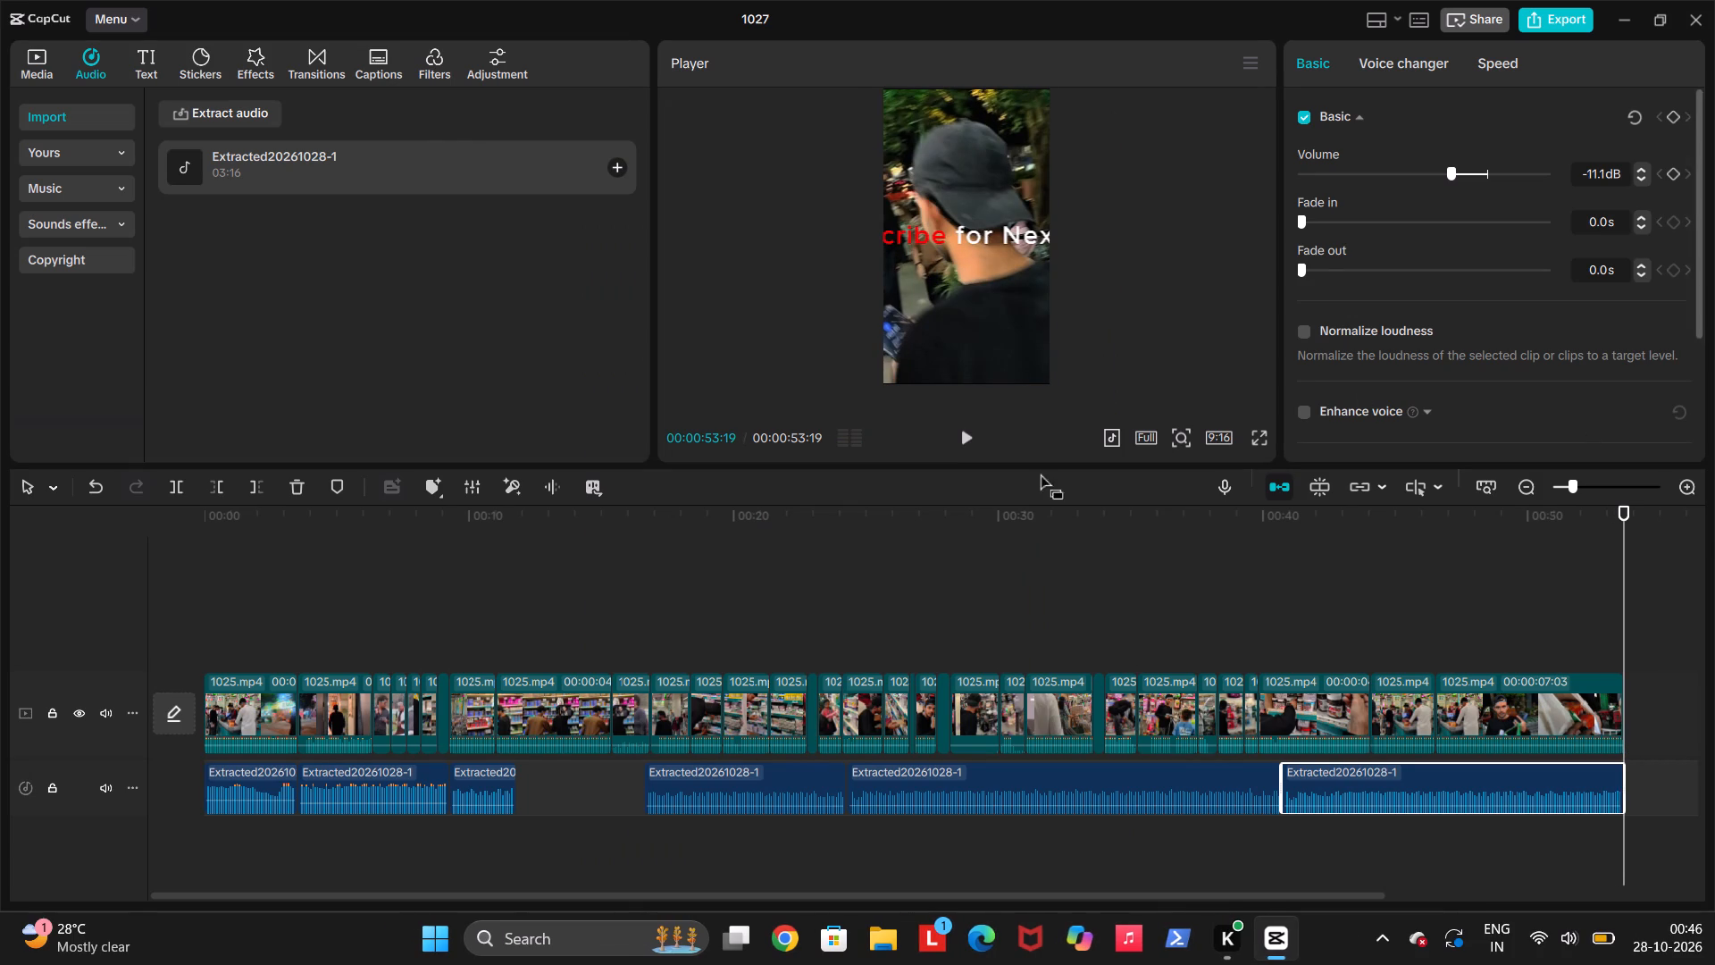
# Export the finished video under the name "Dmart Shorts" with the existing export settings, and skip sharing it online.
pyautogui.click(1567, 16)
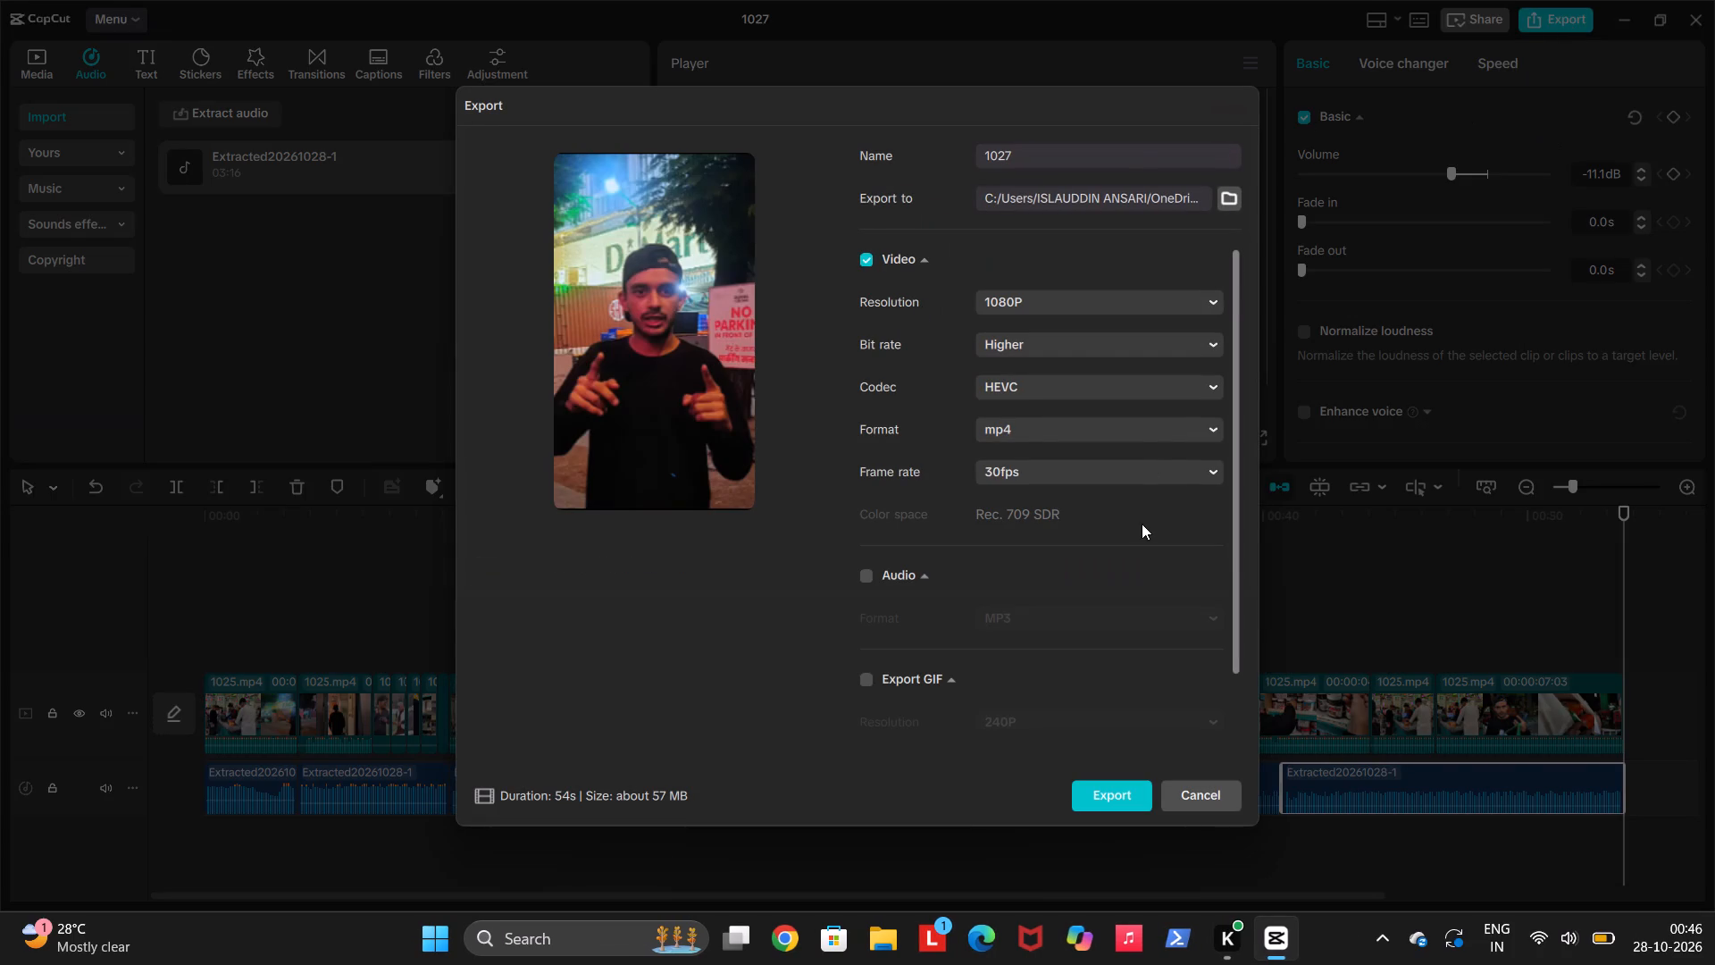
pyautogui.click(1045, 157)
pyautogui.press('BackSpace')
pyautogui.press('BackSpace')
pyautogui.press('BackSpace')
pyautogui.press('BackSpace')
pyautogui.press('BackSpace')
pyautogui.press('BackSpace')
pyautogui.press('BackSpace')
pyautogui.write('Dmarrt')
pyautogui.press('space')
pyautogui.press('BackSpace')
pyautogui.press('BackSpace')
pyautogui.press('BackSpace')
pyautogui.press('BackSpace')
pyautogui.press('BackSpace')
pyautogui.write('art')
pyautogui.press('space')
pyautogui.write('Shorts')
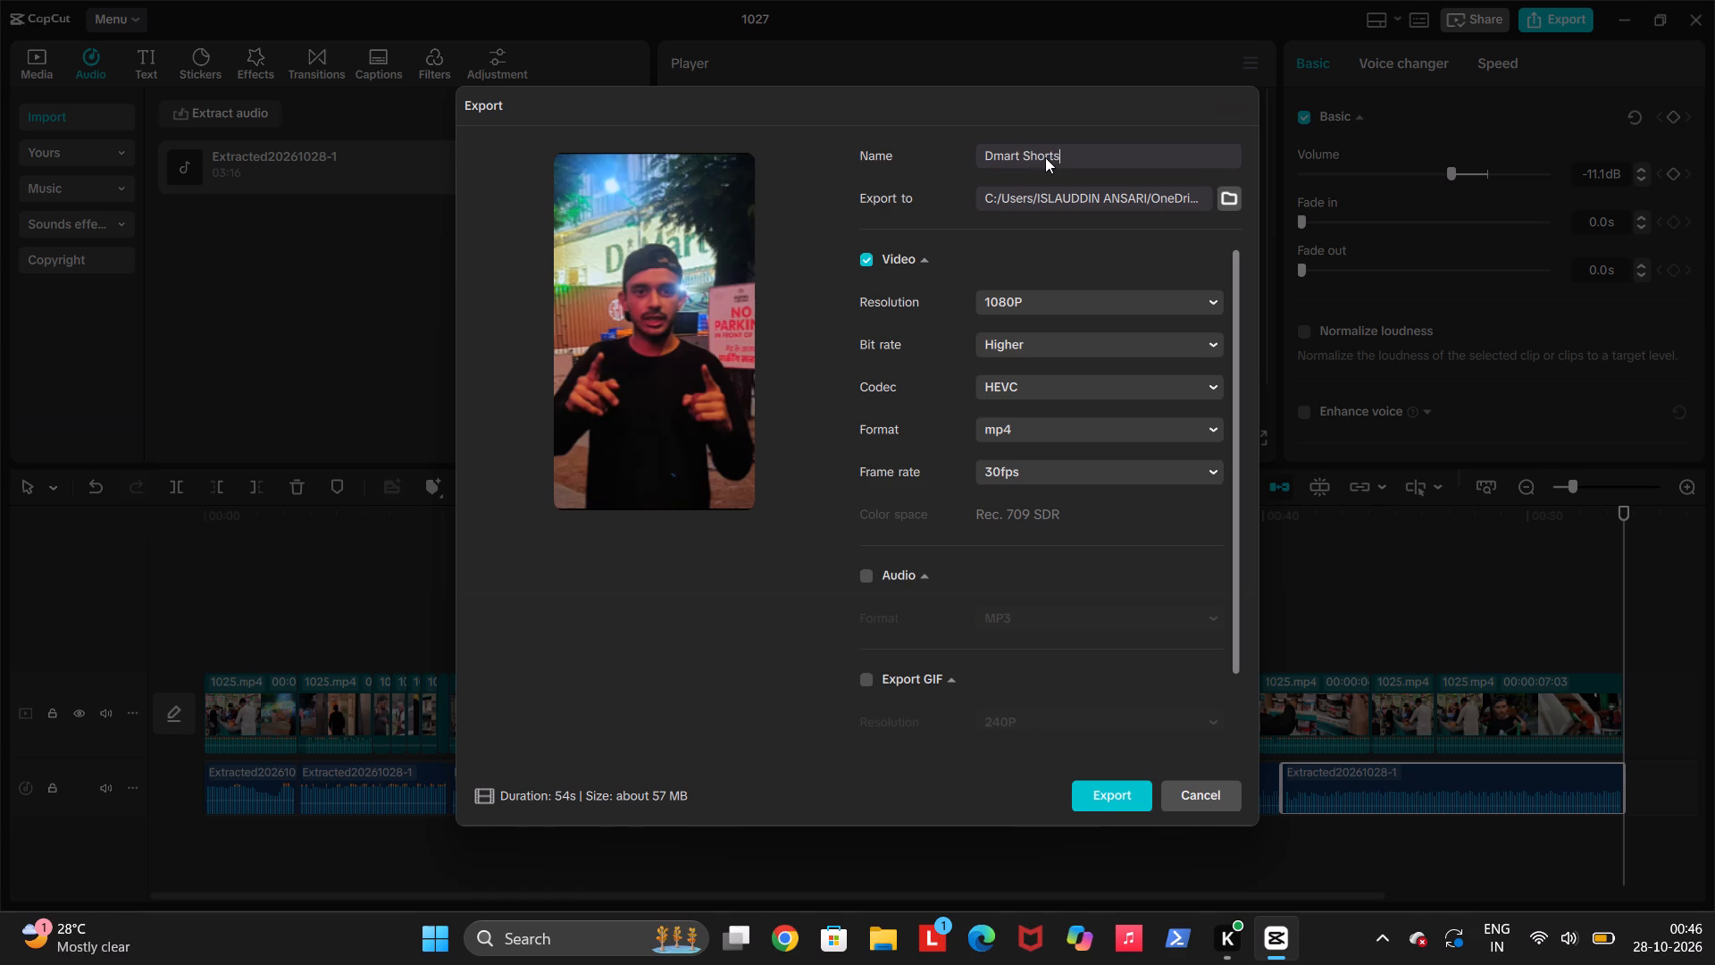
pyautogui.press('Return')
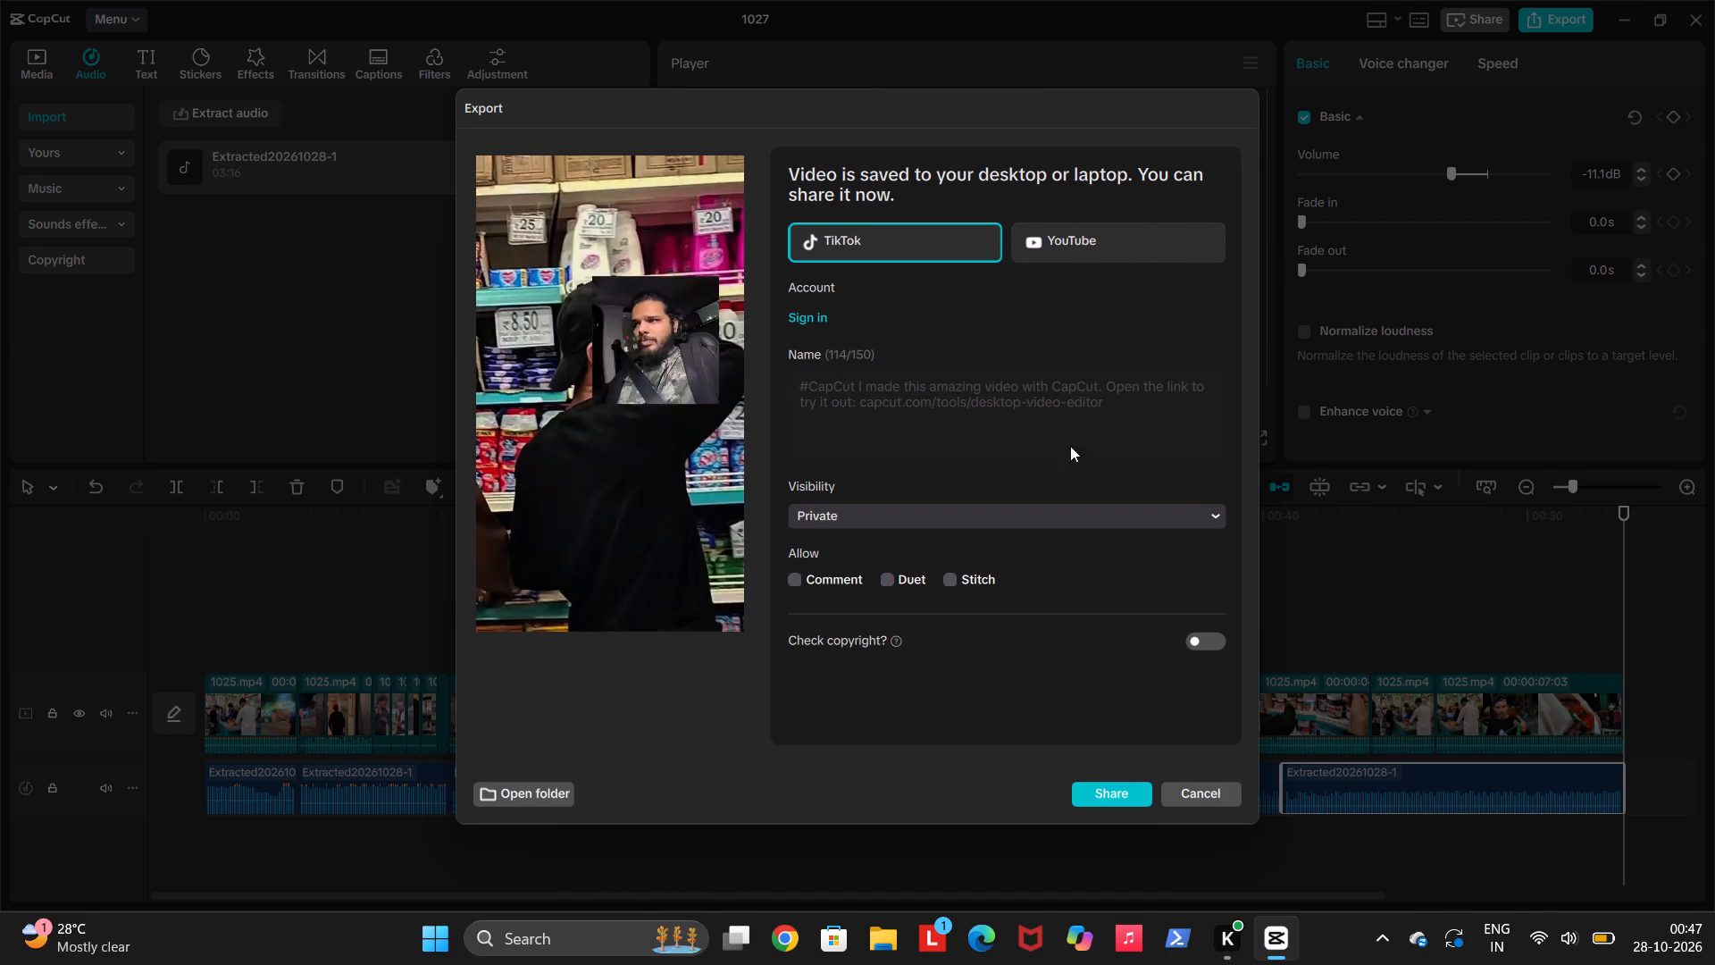
pyautogui.click(1189, 797)
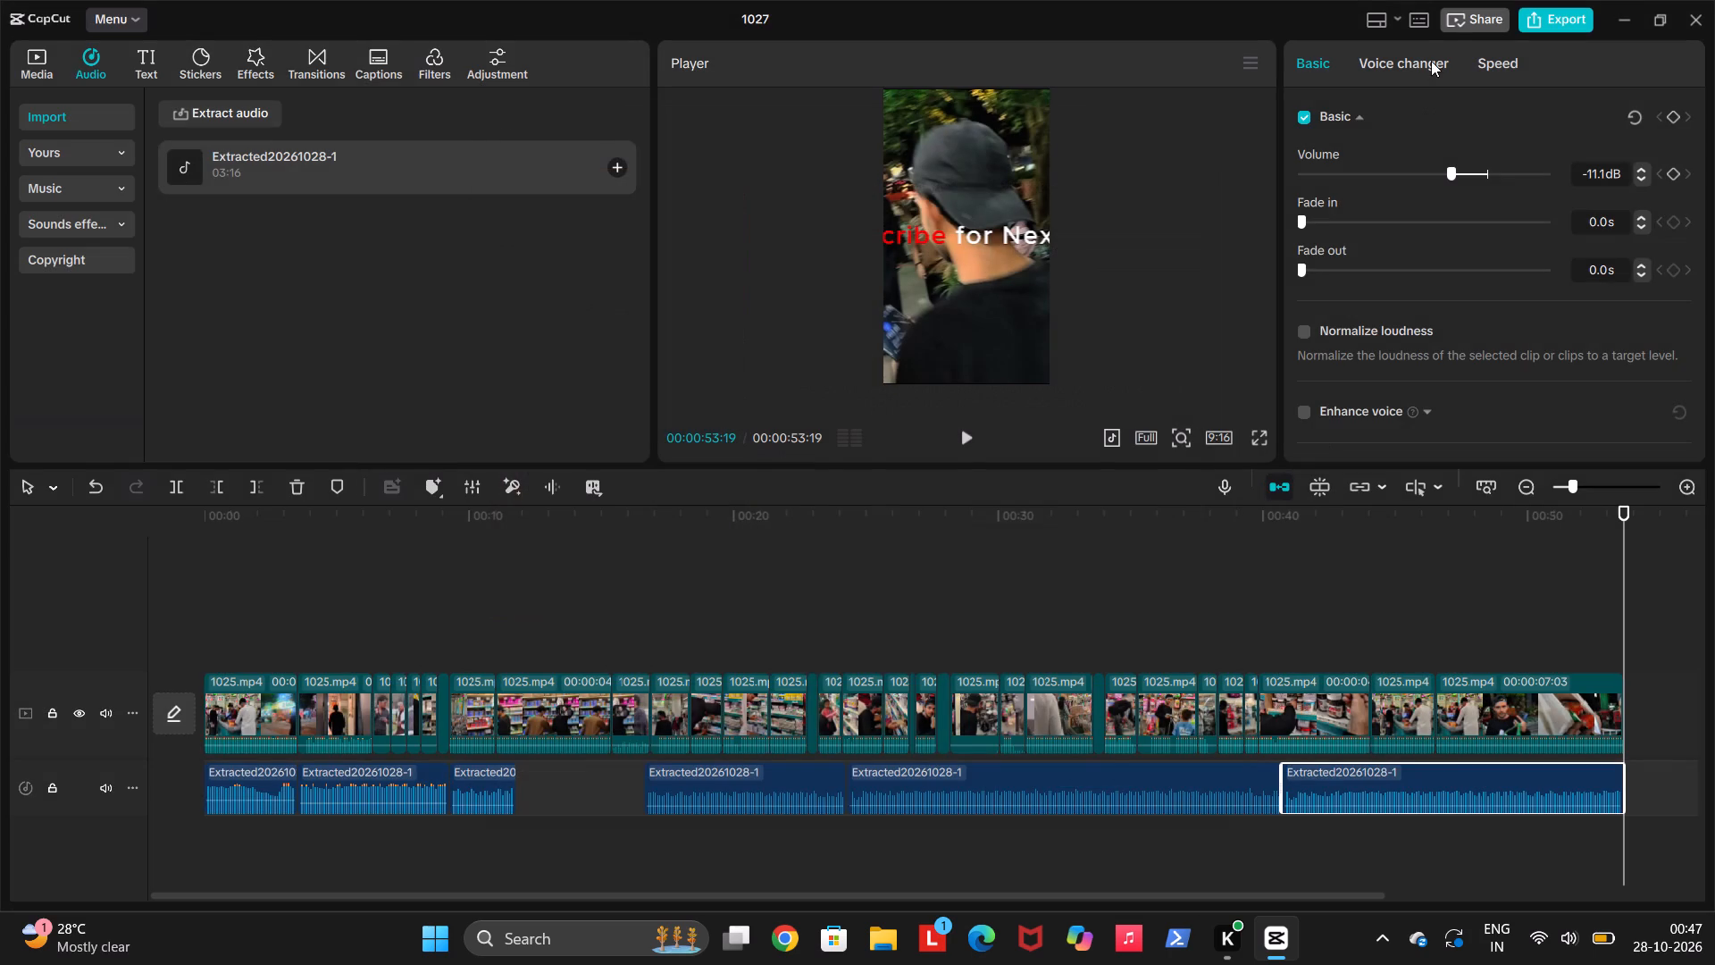
# Close the 1027 project window.
pyautogui.click(1698, 12)
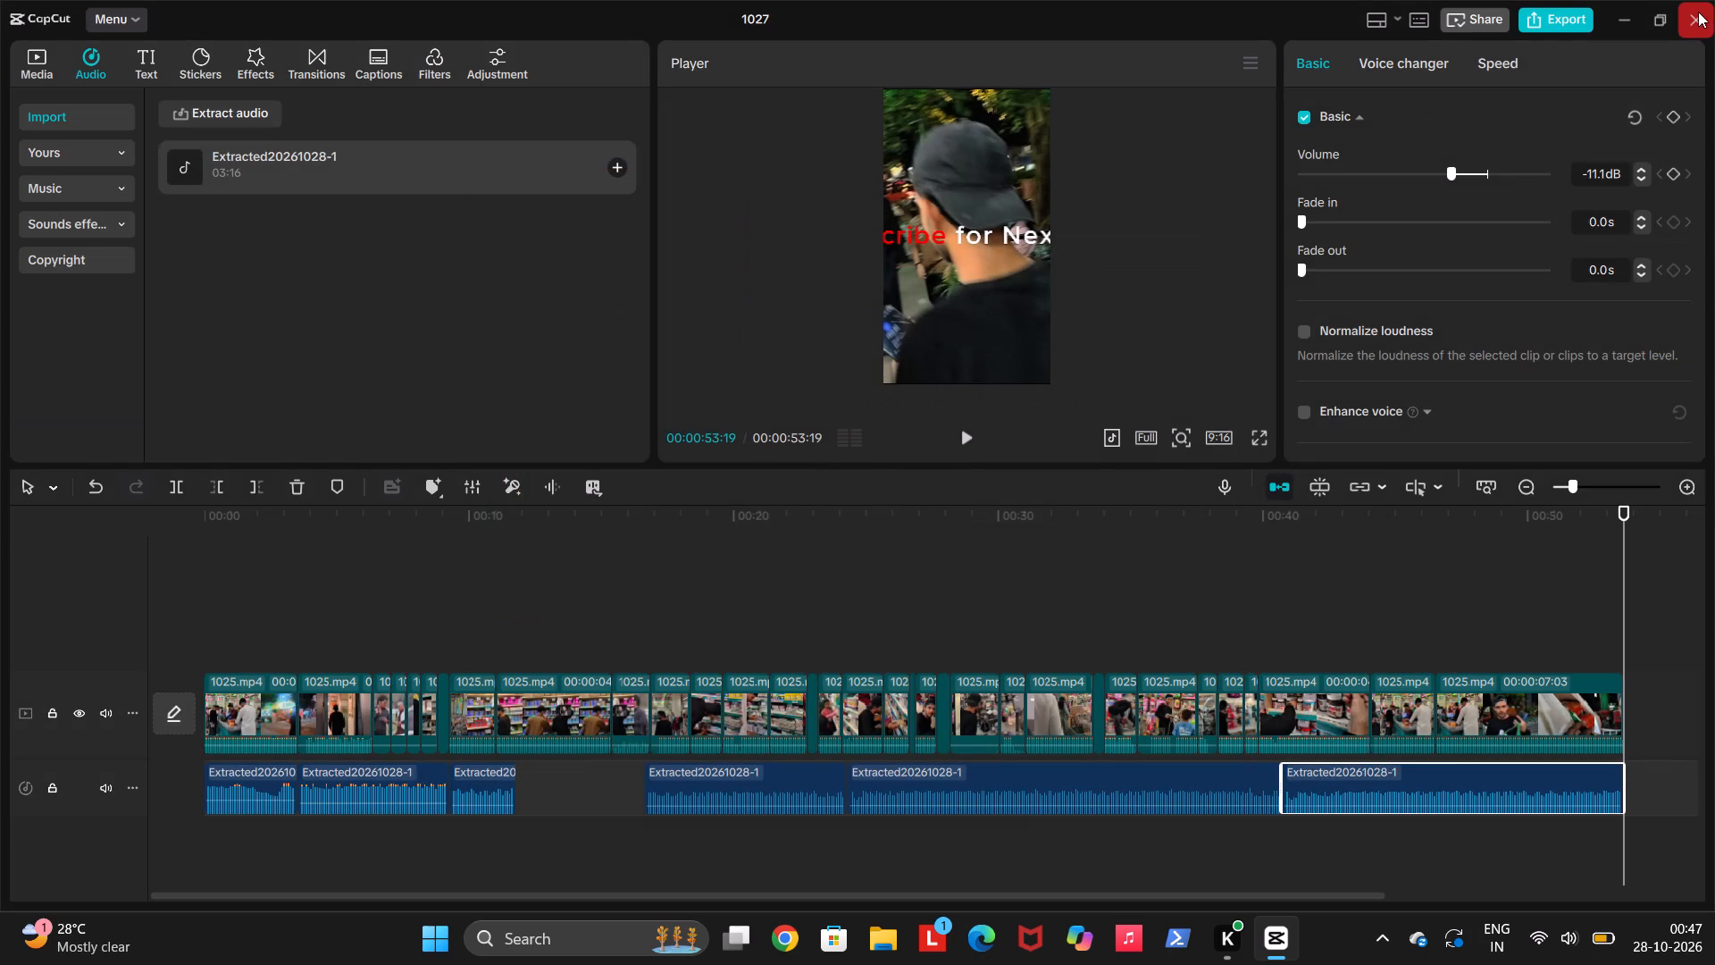
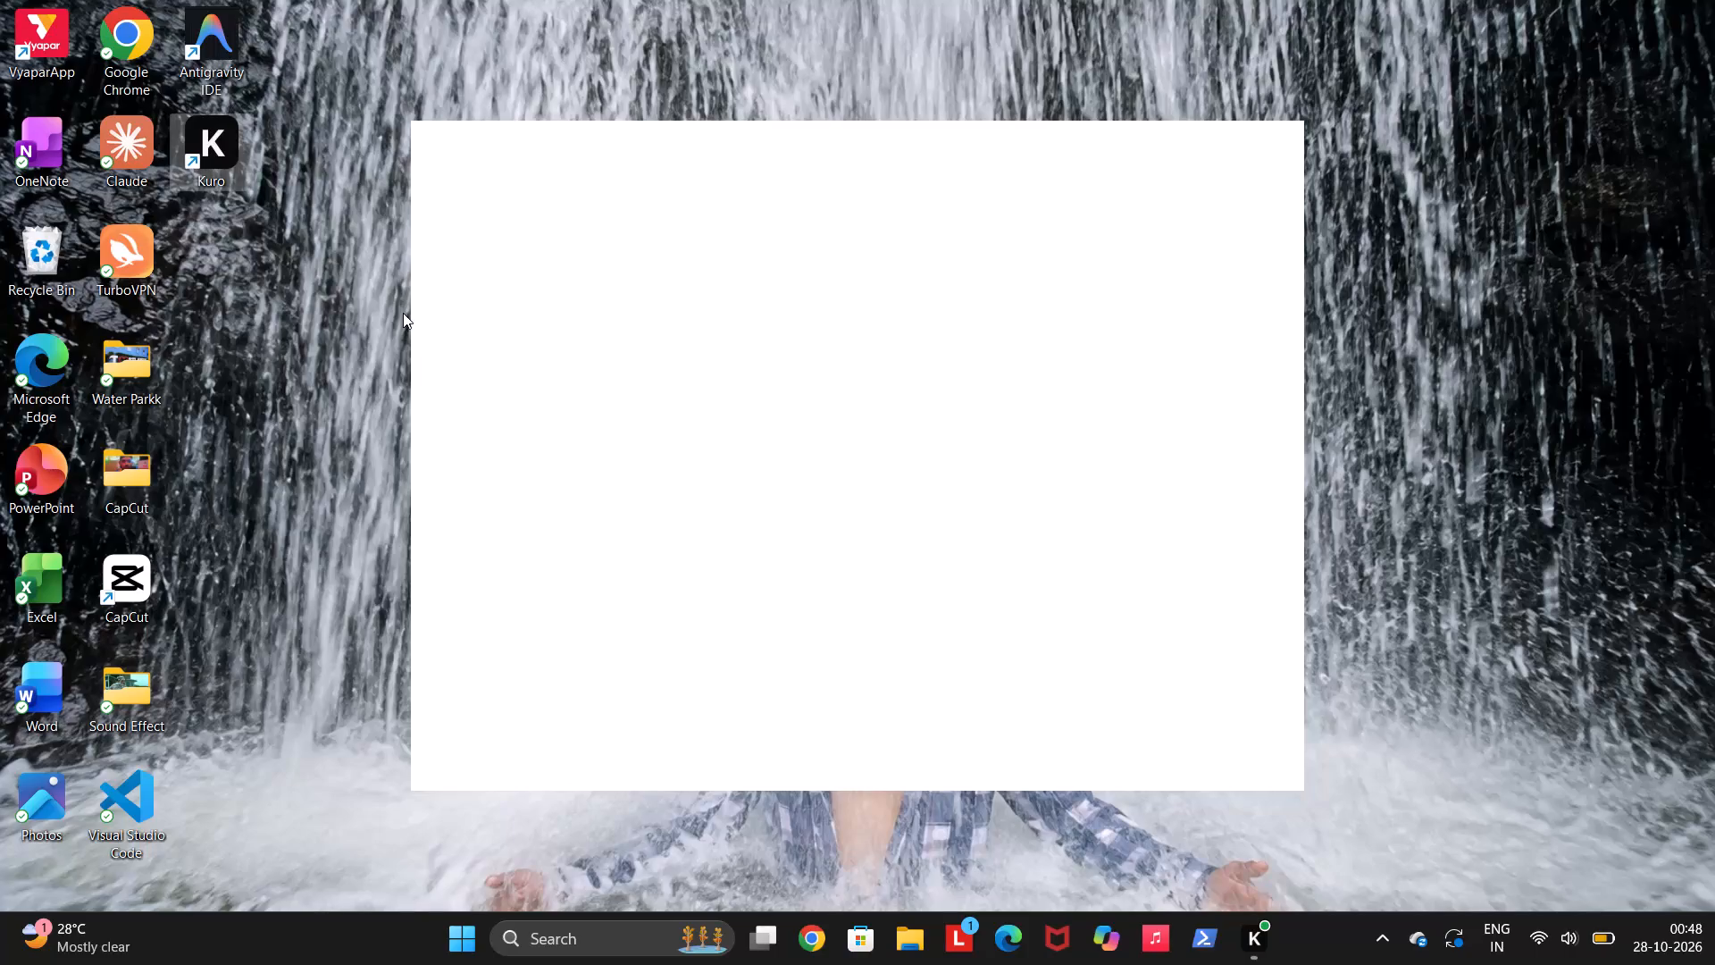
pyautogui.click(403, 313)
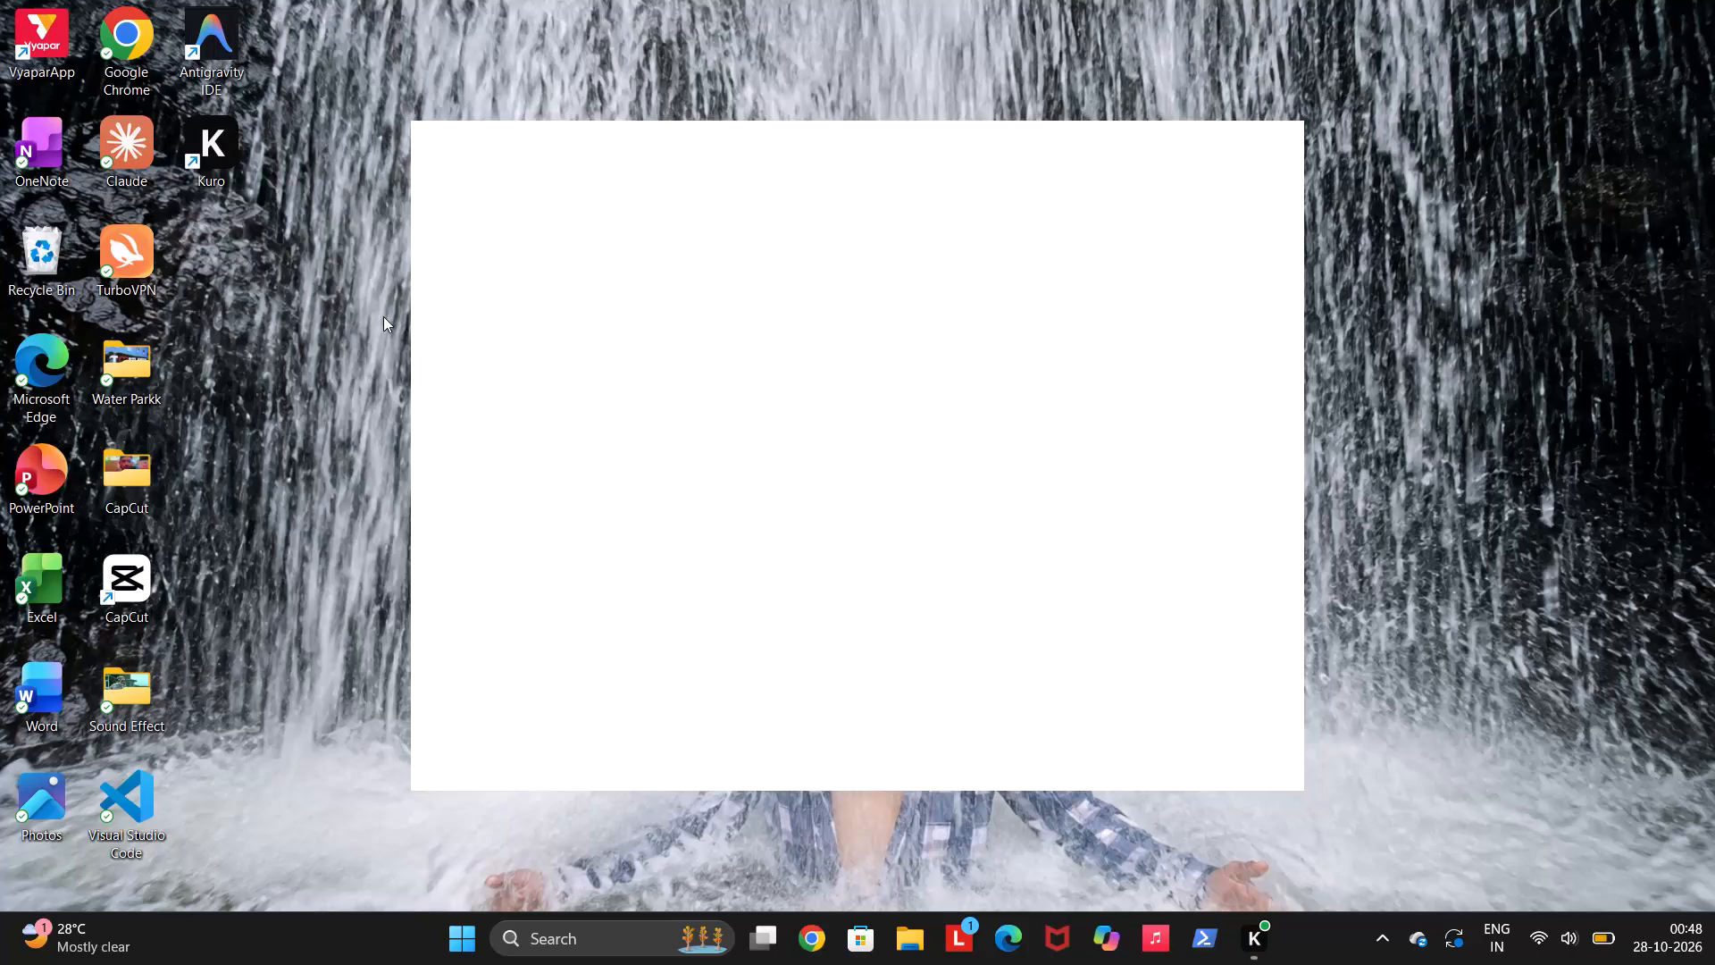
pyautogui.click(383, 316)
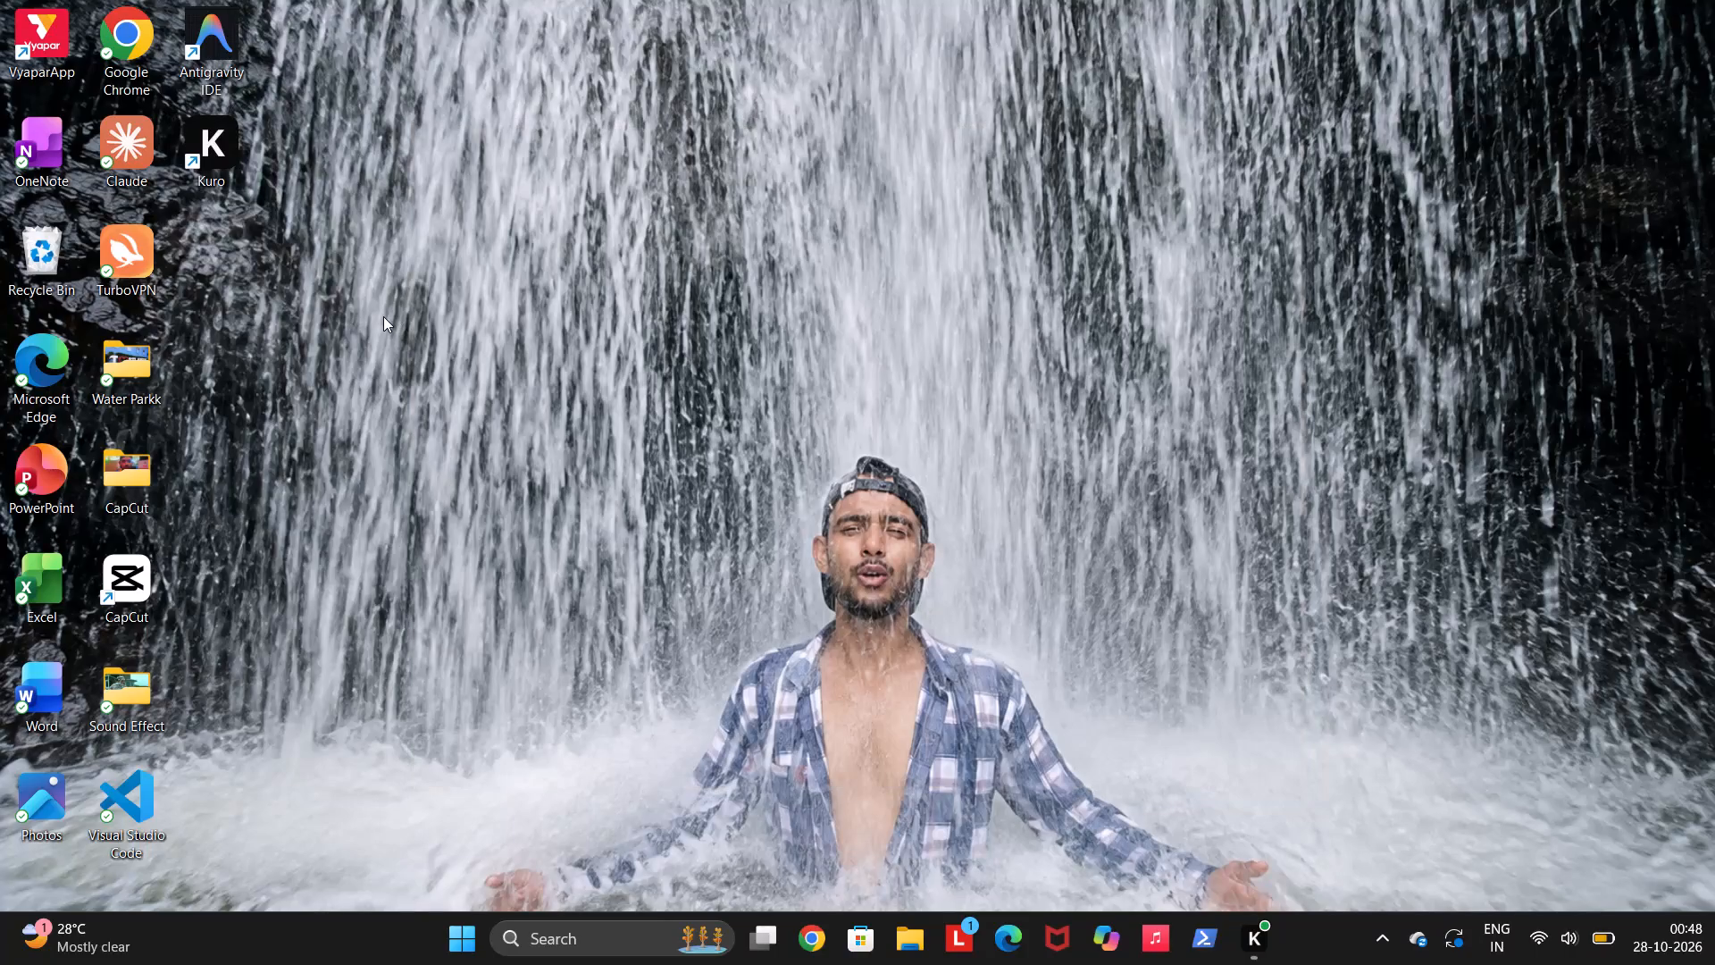